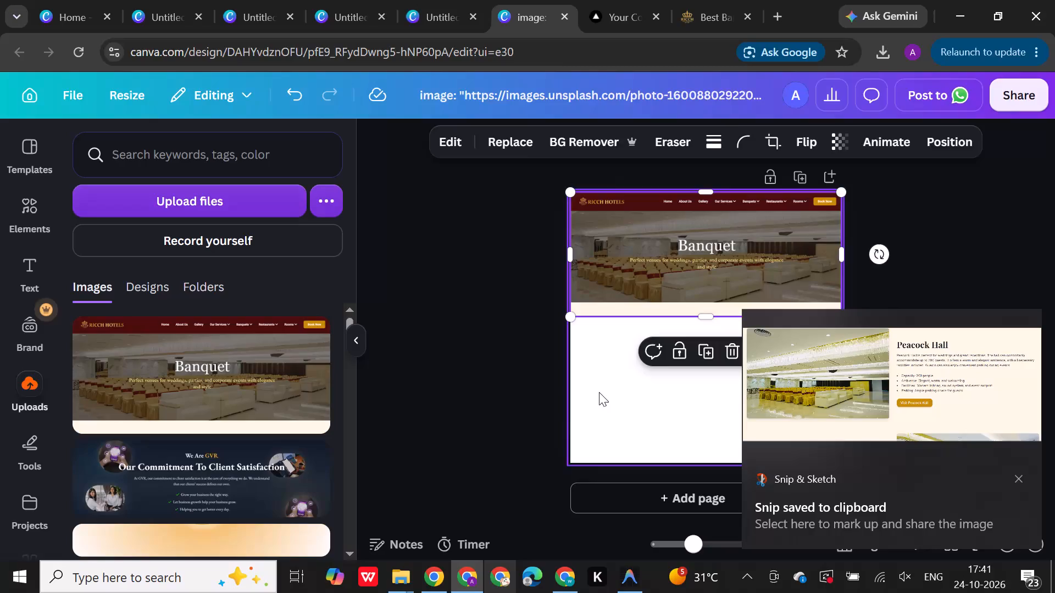
Paste the captured Peacock Hall section onto the page below the Banquet banner and enlarge it to the page width.
{"action": "key", "text": "ctrl+v"}
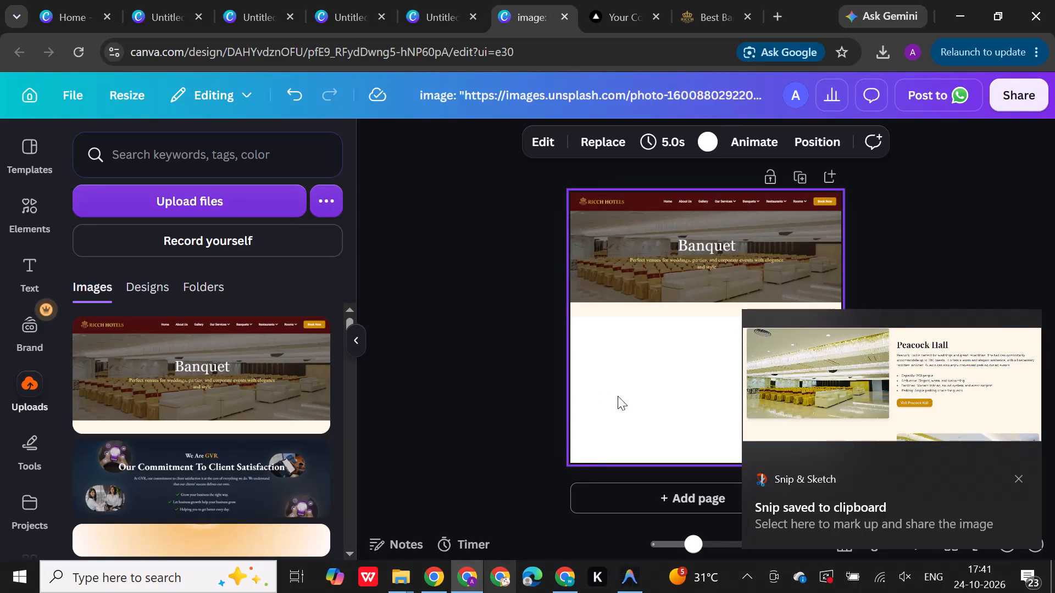
{"action": "left_click", "coordinate": [1021, 475]}
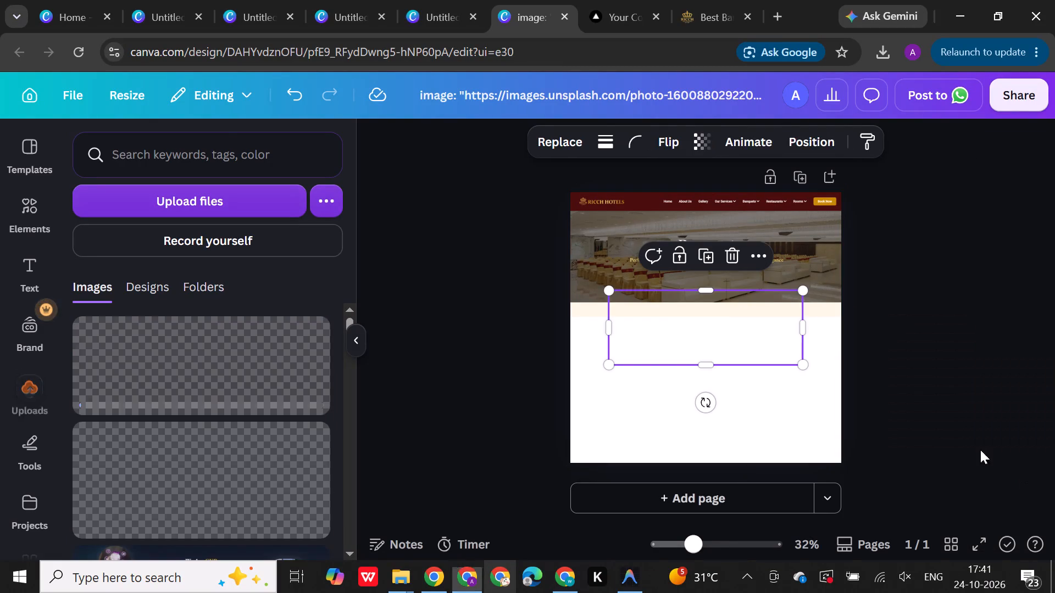
{"action": "left_click_drag", "start_coordinate": [666, 334], "coordinate": [634, 356]}
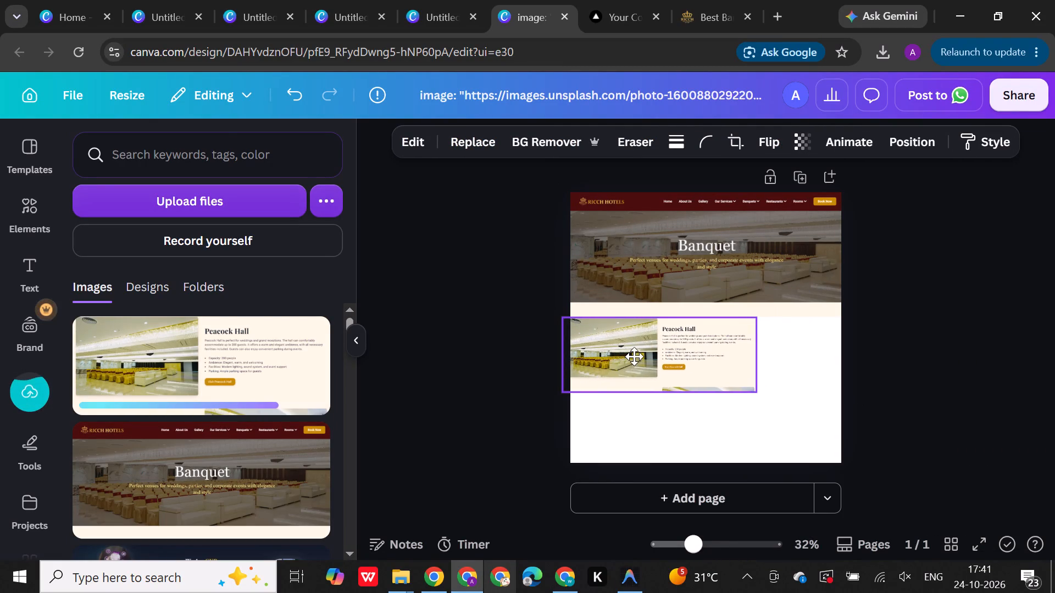
{"action": "left_click_drag", "start_coordinate": [634, 356], "coordinate": [629, 362]}
{"action": "left_click_drag", "start_coordinate": [765, 393], "coordinate": [812, 469]}
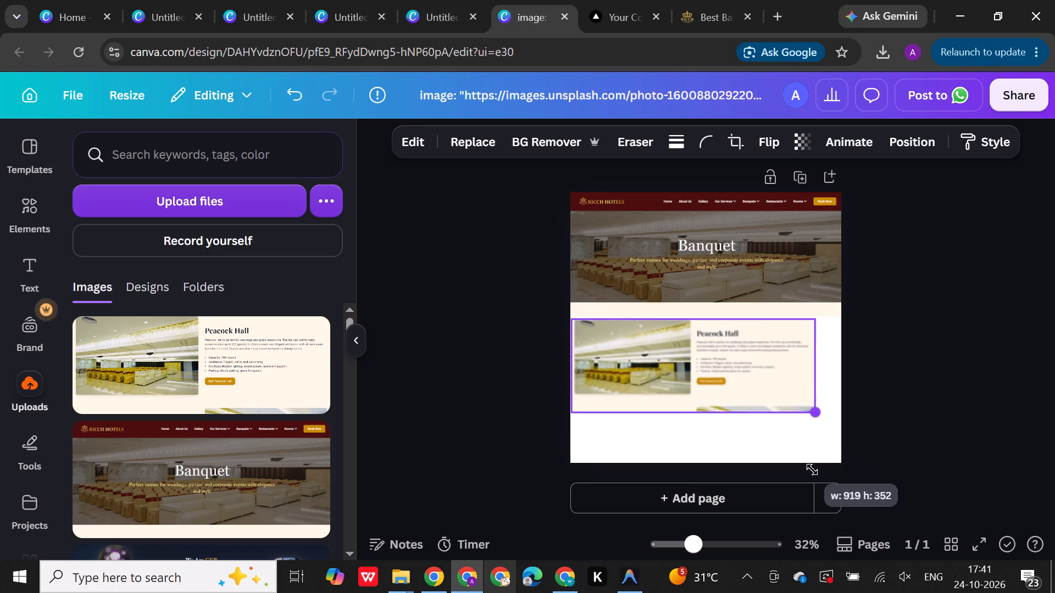
{"action": "left_click_drag", "start_coordinate": [812, 469], "coordinate": [819, 479]}
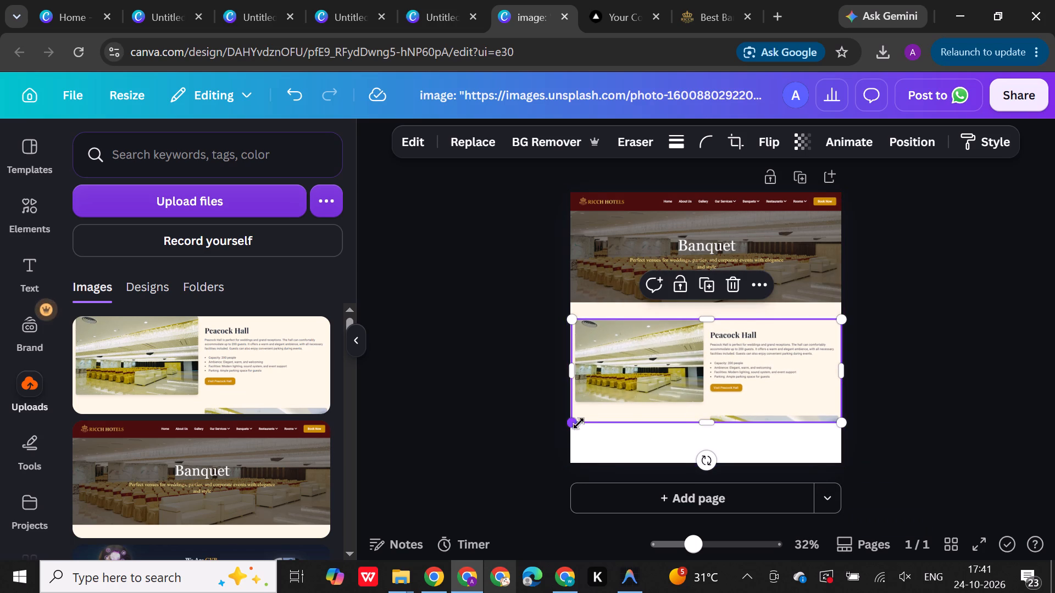
Move the Peacock Hall image up to overlap the banner's lower edge and fit it flush to both page sides.
{"action": "left_click", "coordinate": [976, 362]}
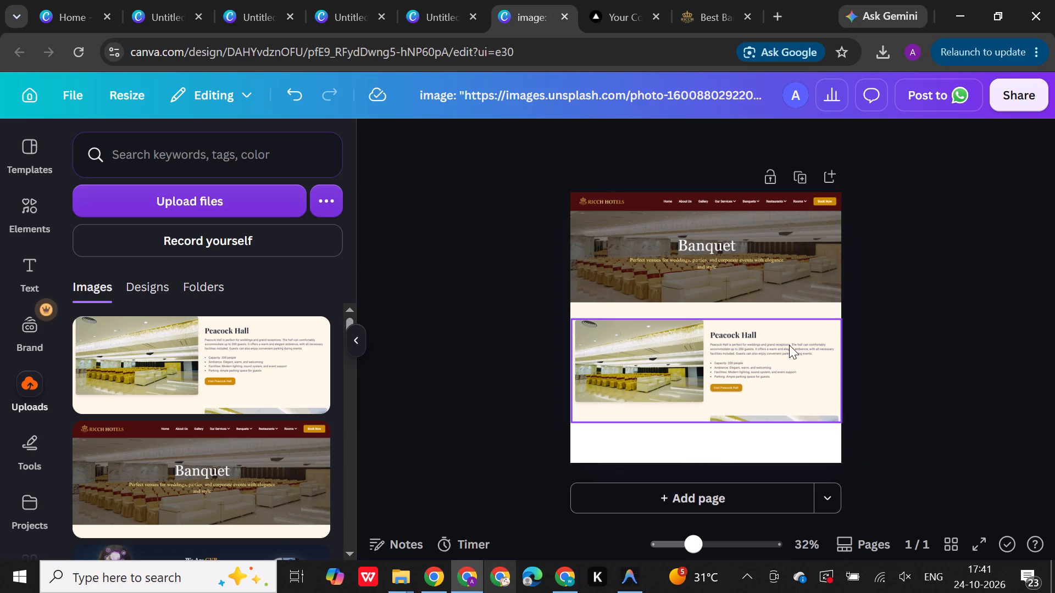
{"action": "left_click_drag", "start_coordinate": [775, 345], "coordinate": [770, 345]}
{"action": "left_click", "coordinate": [991, 349]}
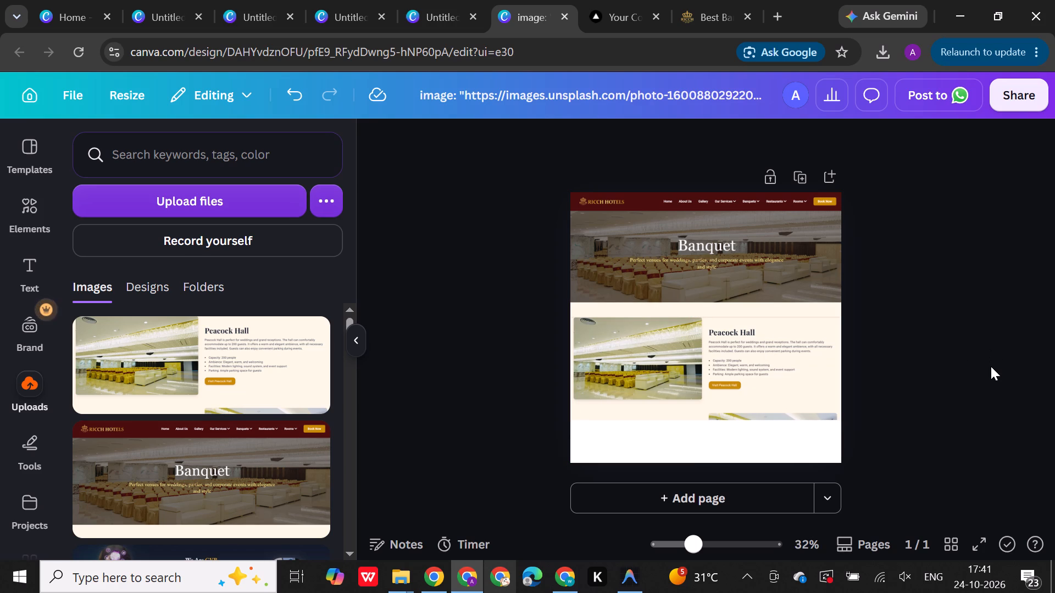
{"action": "left_click", "coordinate": [776, 394]}
{"action": "left_click_drag", "start_coordinate": [715, 346], "coordinate": [717, 341]}
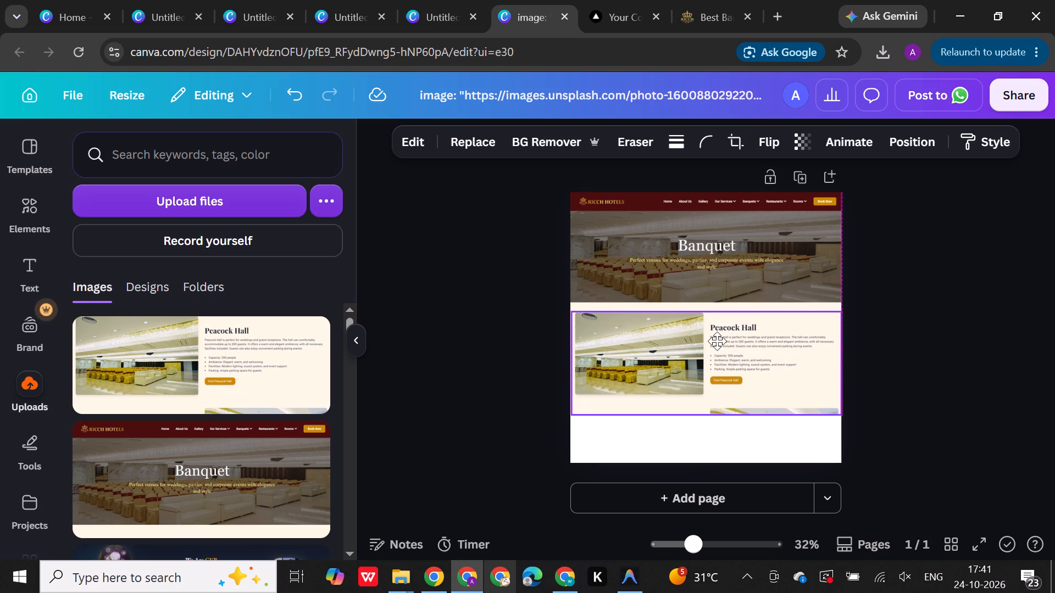
{"action": "left_click_drag", "start_coordinate": [717, 341], "coordinate": [716, 339]}
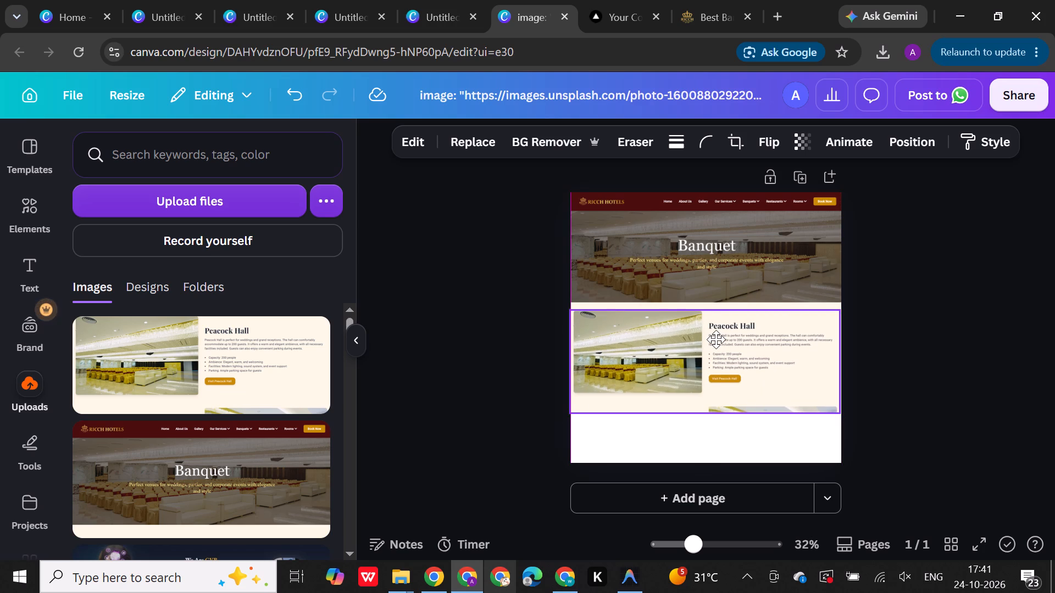
{"action": "left_click_drag", "start_coordinate": [716, 339], "coordinate": [720, 340]}
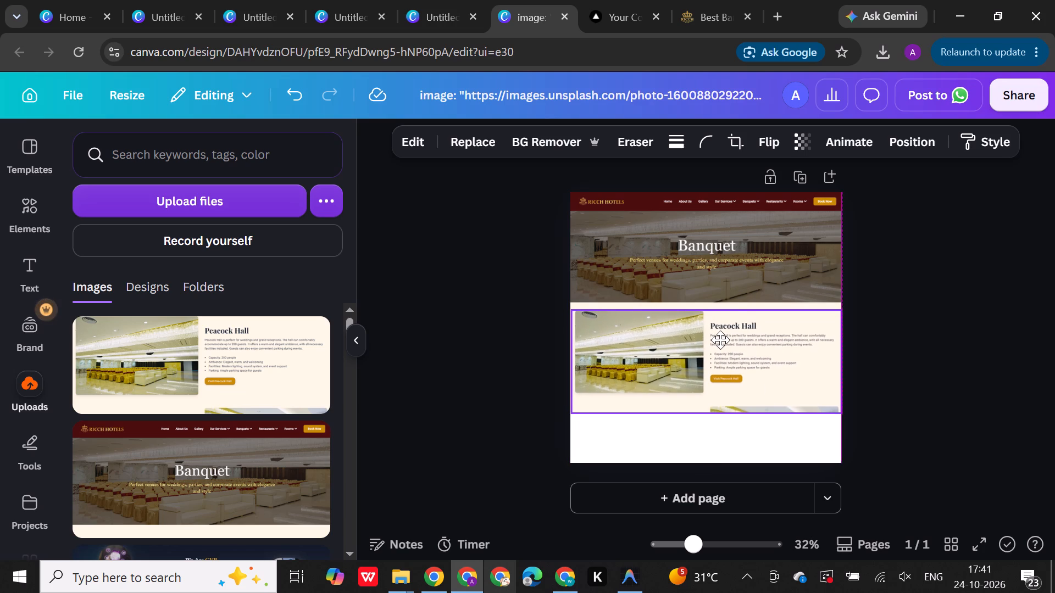
{"action": "left_click_drag", "start_coordinate": [720, 340], "coordinate": [714, 338]}
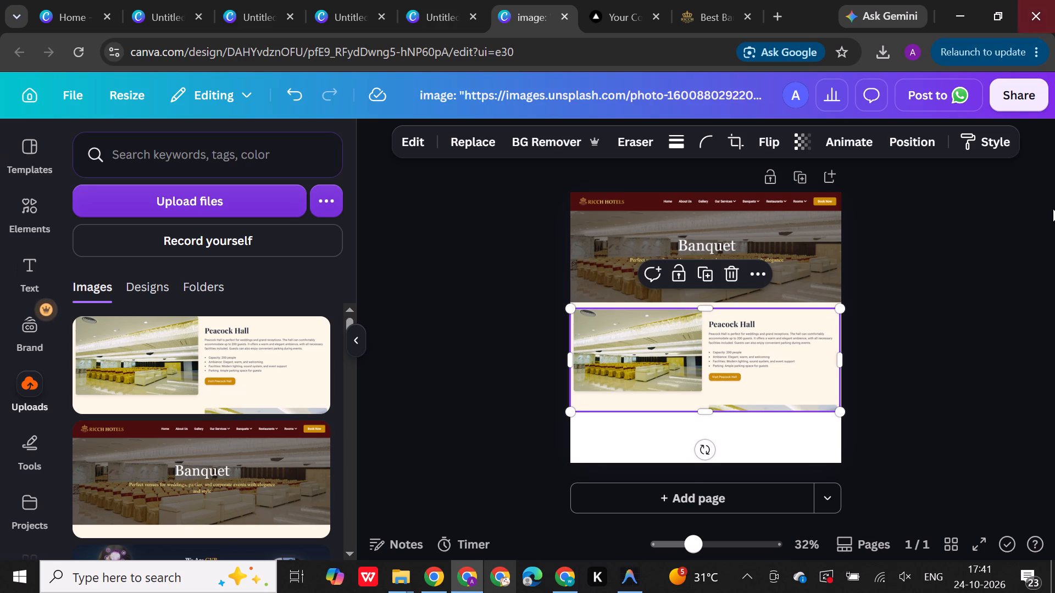
{"action": "left_click_drag", "start_coordinate": [839, 415], "coordinate": [839, 414]}
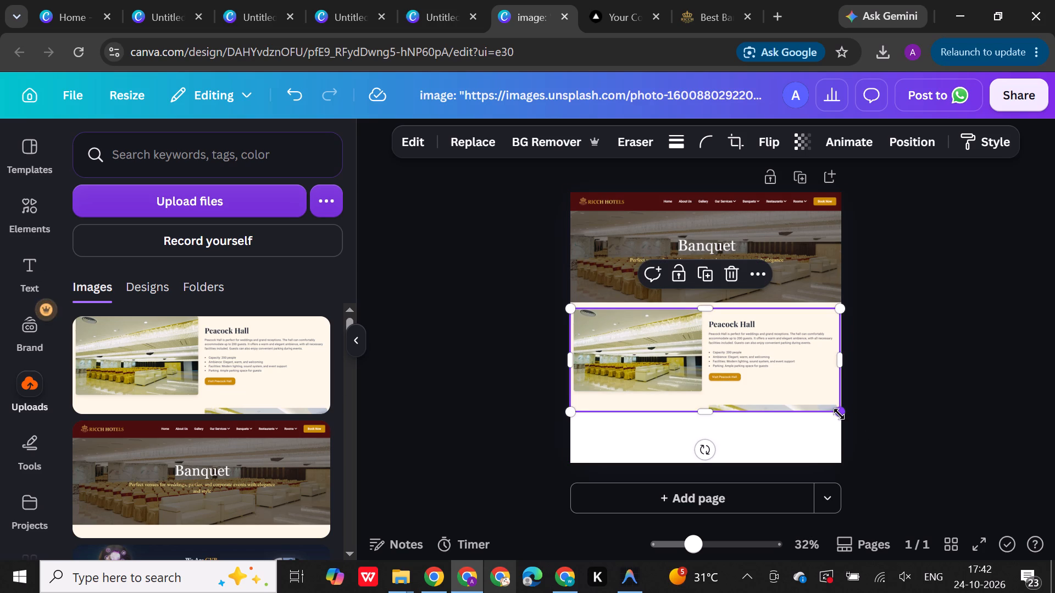
{"action": "left_click_drag", "start_coordinate": [839, 414], "coordinate": [844, 416]}
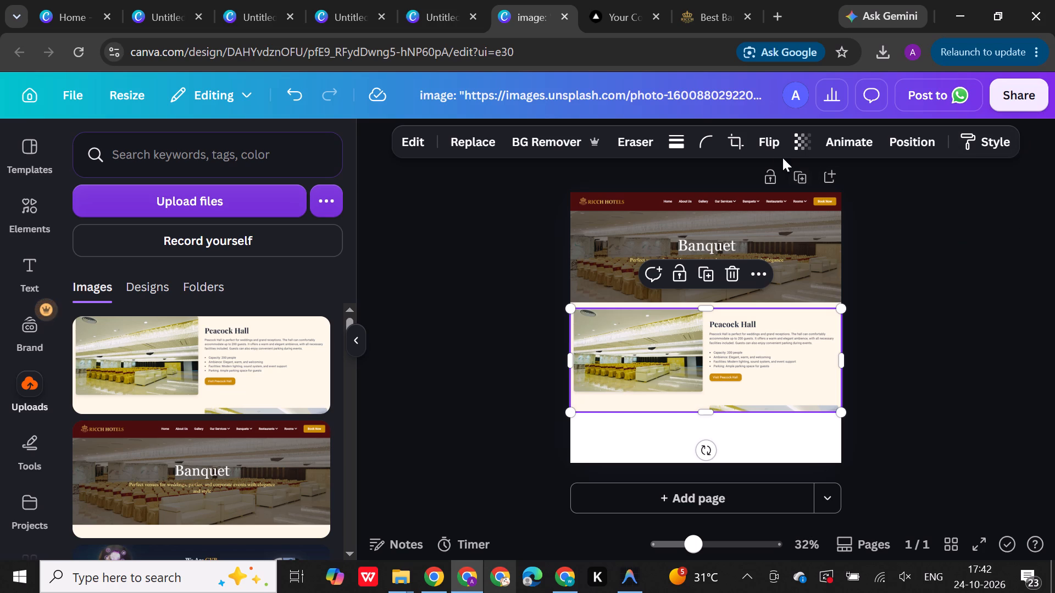
Send the Peacock Hall image to the back, behind the Banquet banner.
{"action": "left_click", "coordinate": [762, 279]}
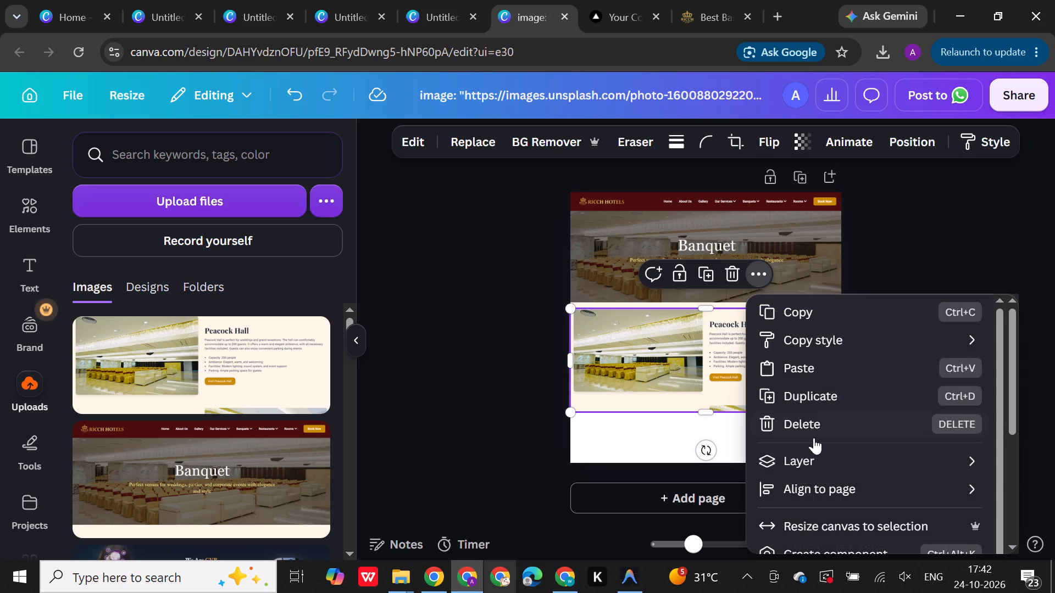
{"action": "left_click", "coordinate": [807, 458]}
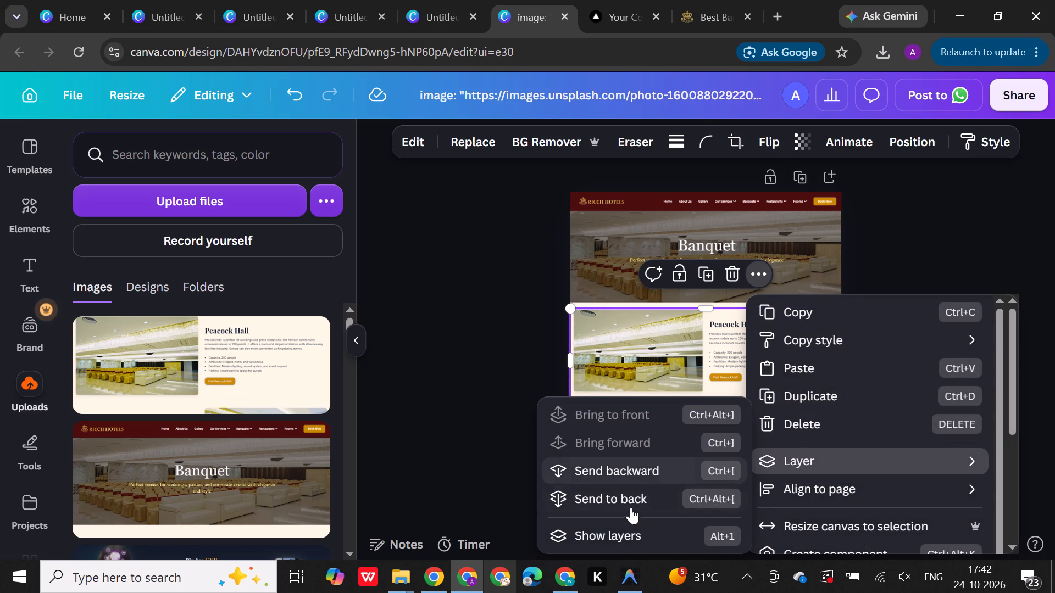
{"action": "left_click", "coordinate": [631, 504]}
{"action": "left_click", "coordinate": [941, 253]}
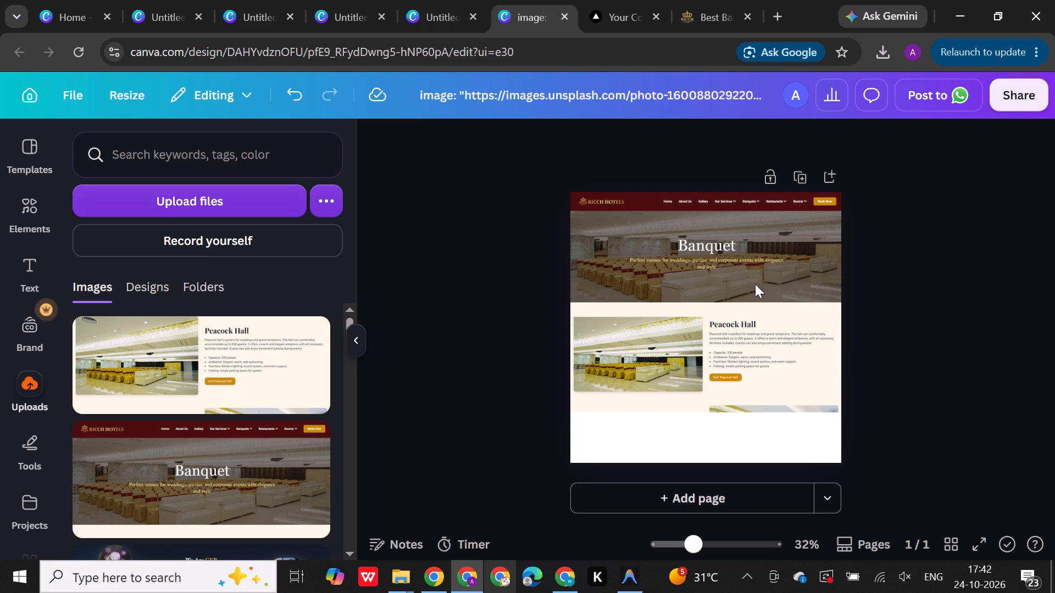
Switch to the Ricch Hotels banquet halls page and examine its sections from Peacock Hall down to the event booking form.
{"action": "left_click", "coordinate": [714, 0]}
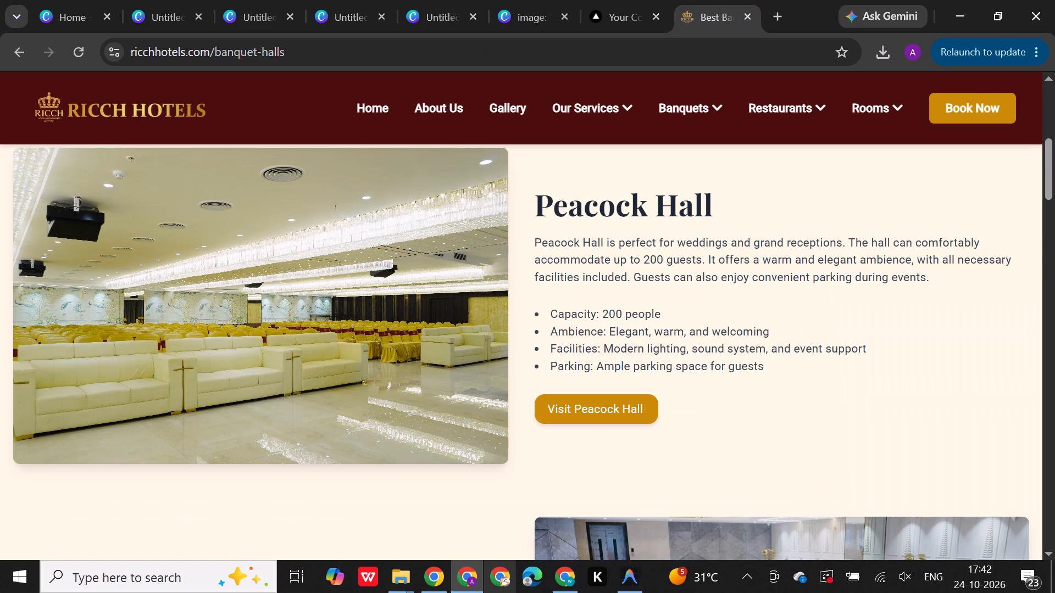
{"action": "scroll", "coordinate": [553, 439], "scroll_direction": "down", "scroll_amount": 3}
{"action": "scroll", "coordinate": [651, 273], "scroll_direction": "up", "scroll_amount": 1}
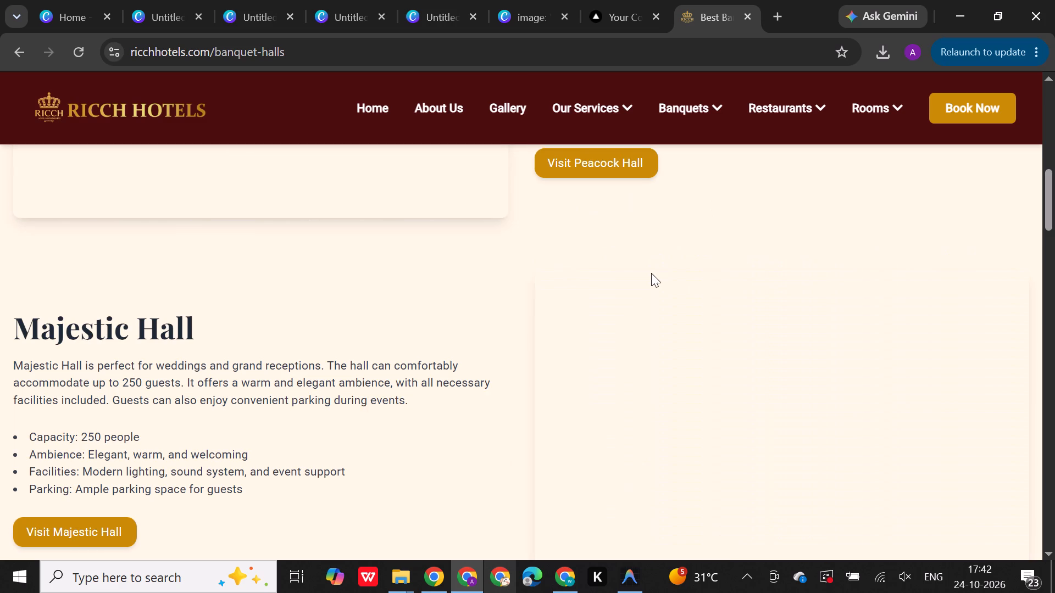
{"action": "scroll", "coordinate": [651, 273], "scroll_direction": "up", "scroll_amount": 3}
{"action": "scroll", "coordinate": [651, 273], "scroll_direction": "down", "scroll_amount": 7}
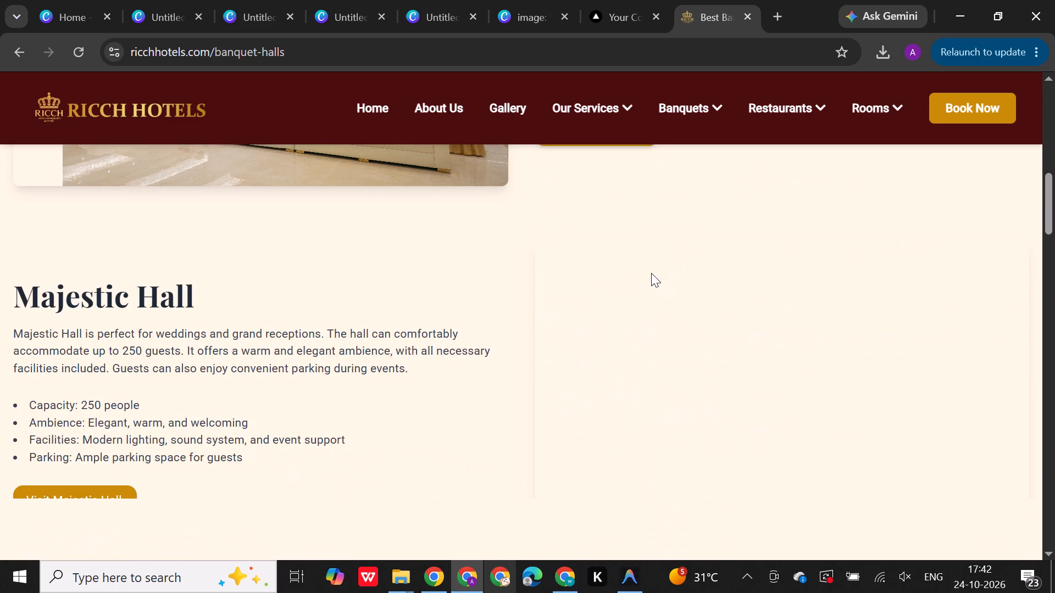
{"action": "scroll", "coordinate": [651, 273], "scroll_direction": "down", "scroll_amount": 4}
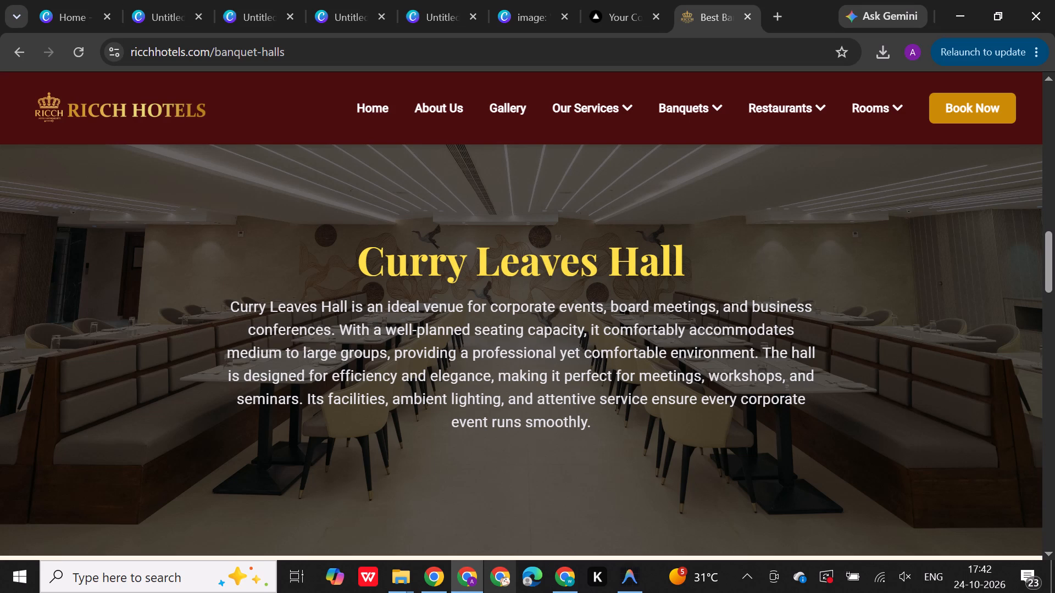
{"action": "scroll", "coordinate": [651, 273], "scroll_direction": "down", "scroll_amount": 2}
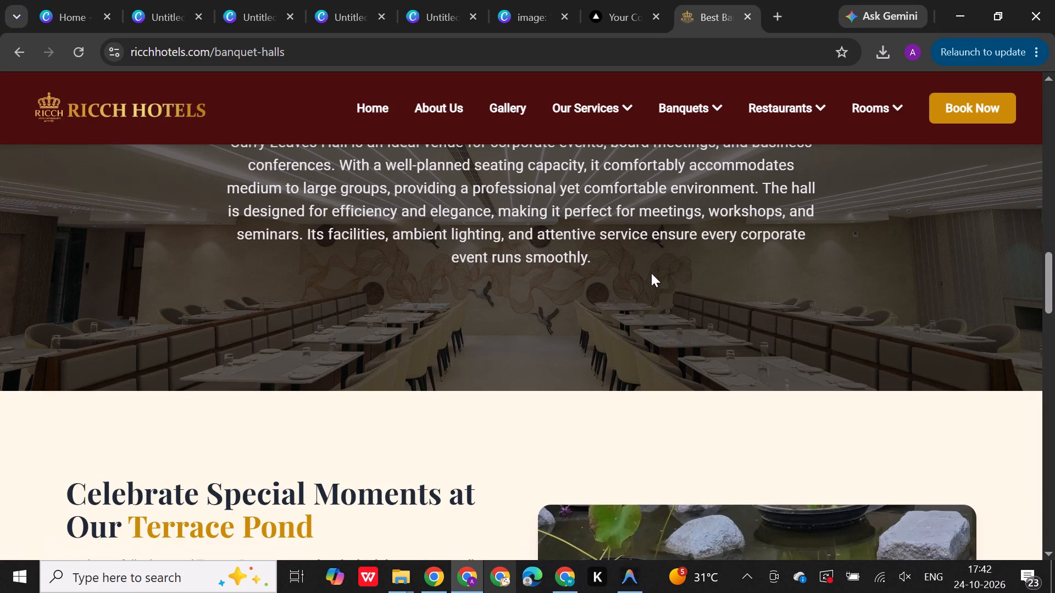
{"action": "scroll", "coordinate": [651, 273], "scroll_direction": "down", "scroll_amount": 5}
{"action": "scroll", "coordinate": [651, 273], "scroll_direction": "up", "scroll_amount": 1}
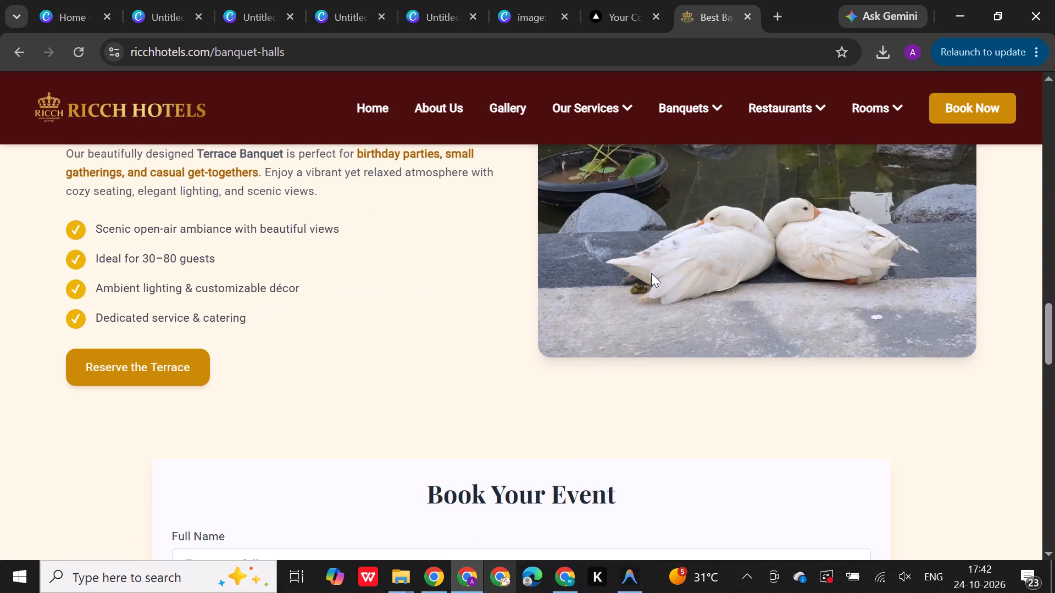
{"action": "scroll", "coordinate": [651, 273], "scroll_direction": "up", "scroll_amount": 1}
{"action": "scroll", "coordinate": [651, 273], "scroll_direction": "down", "scroll_amount": 1}
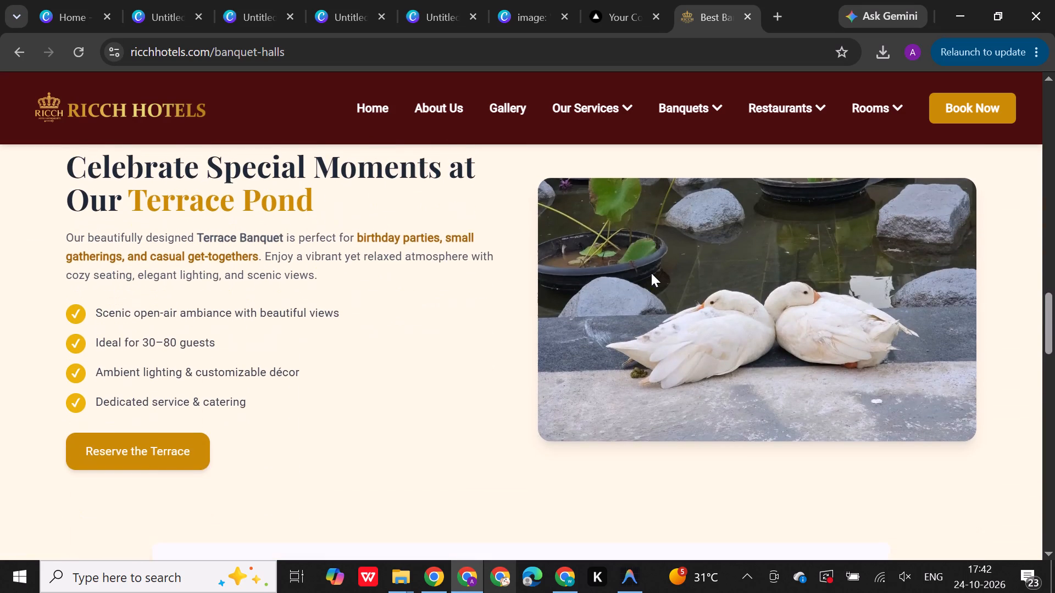
{"action": "scroll", "coordinate": [651, 273], "scroll_direction": "up", "scroll_amount": 1}
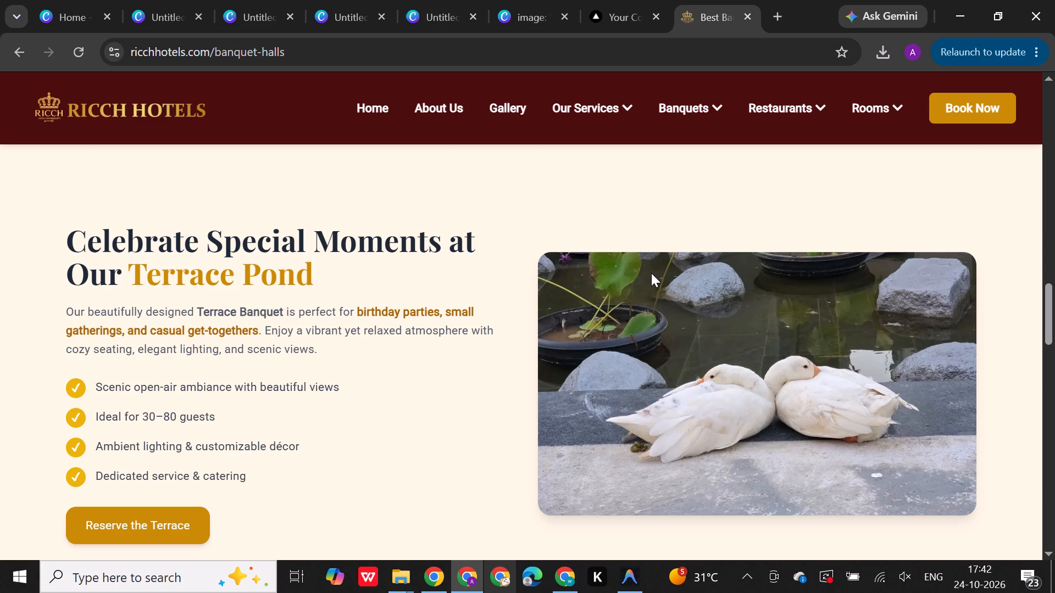
{"action": "scroll", "coordinate": [651, 273], "scroll_direction": "up", "scroll_amount": 13}
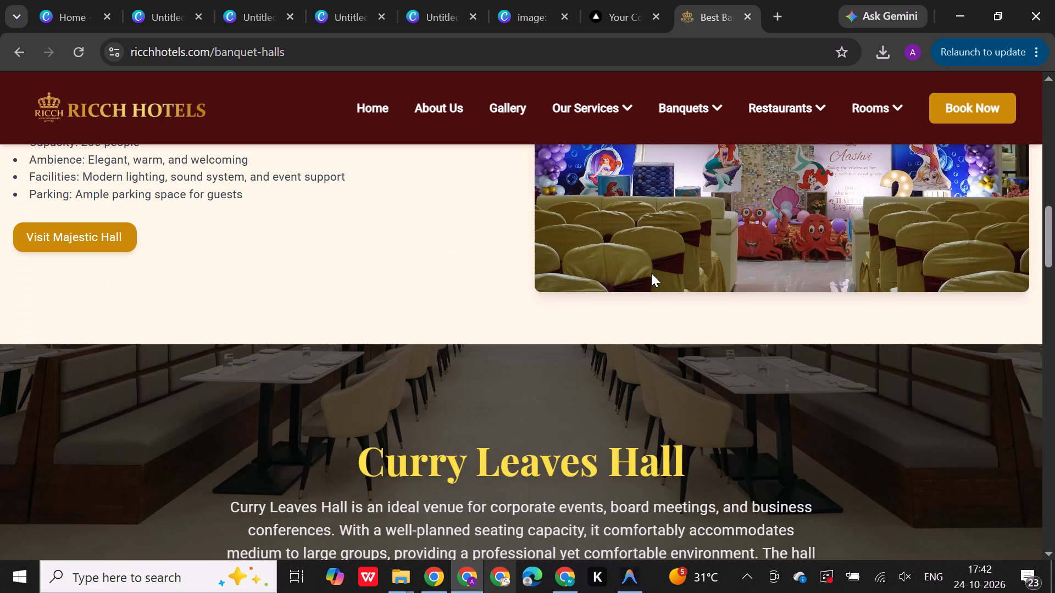
{"action": "scroll", "coordinate": [651, 273], "scroll_direction": "up", "scroll_amount": 4}
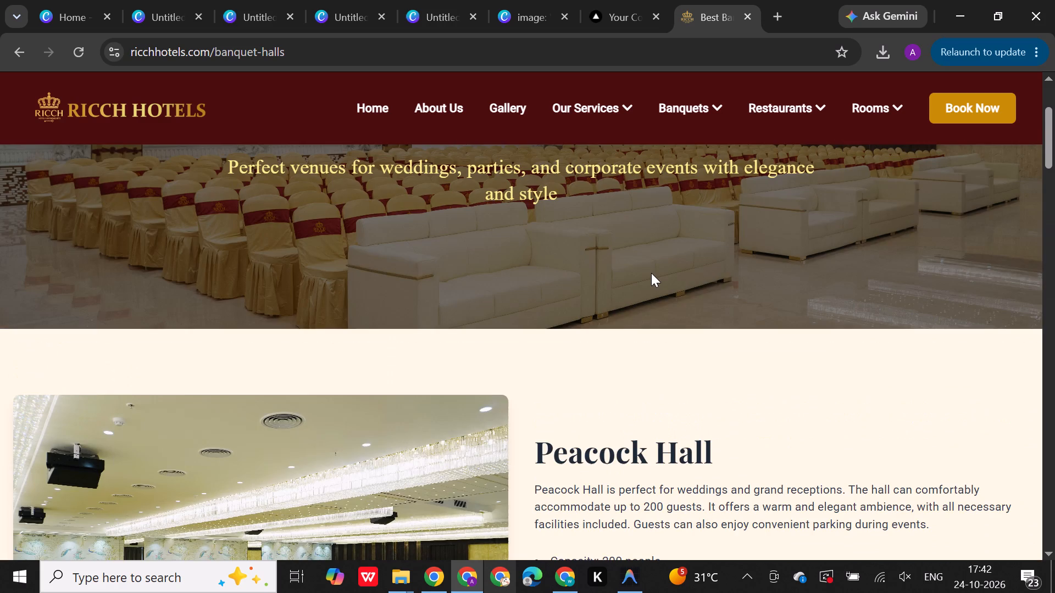
Take a screen snip of the full-width Majestic Hall section, including its text and photo.
{"action": "scroll", "coordinate": [651, 273], "scroll_direction": "down", "scroll_amount": 7}
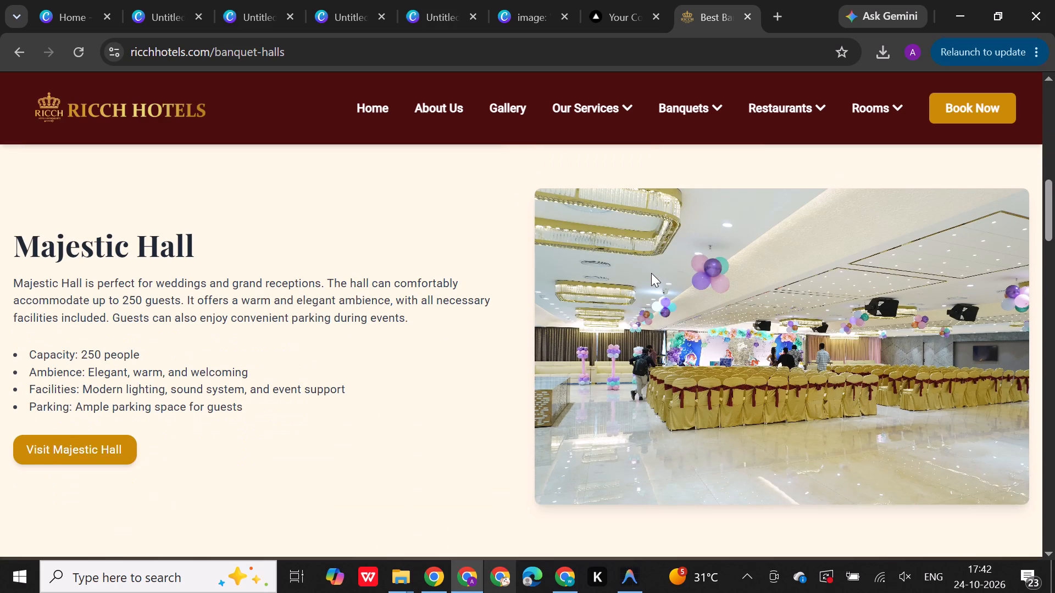
{"action": "key", "text": "shift+super+s"}
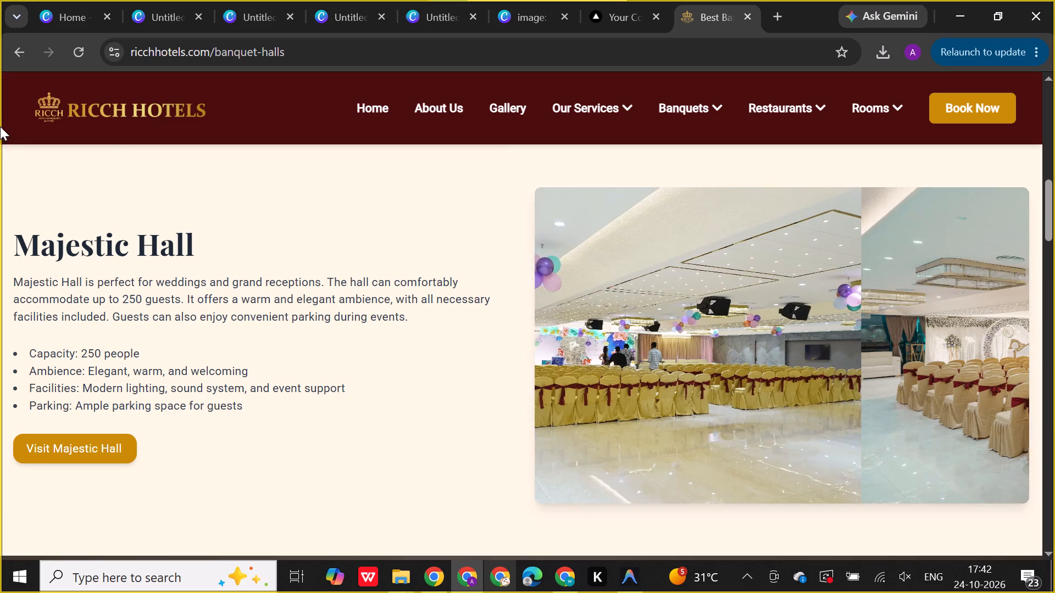
{"action": "left_click_drag", "start_coordinate": [0, 152], "coordinate": [508, 580]}
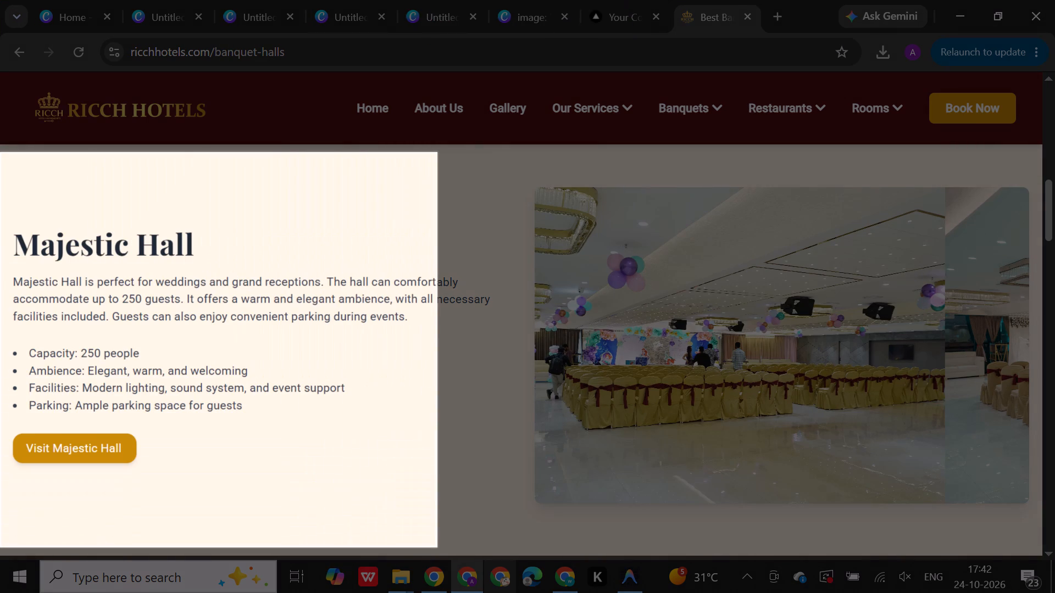
{"action": "left_click_drag", "start_coordinate": [508, 580], "coordinate": [1042, 549]}
Switch back to the Canva page design and paste the Majestic Hall snip onto it.
{"action": "left_click", "coordinate": [523, 7]}
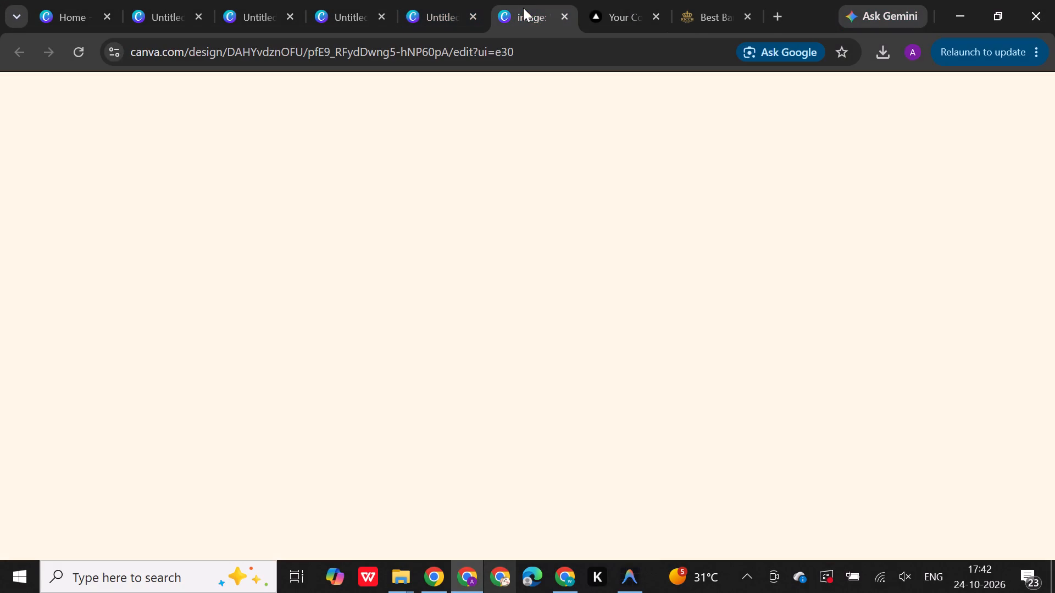
{"action": "left_click", "coordinate": [650, 424]}
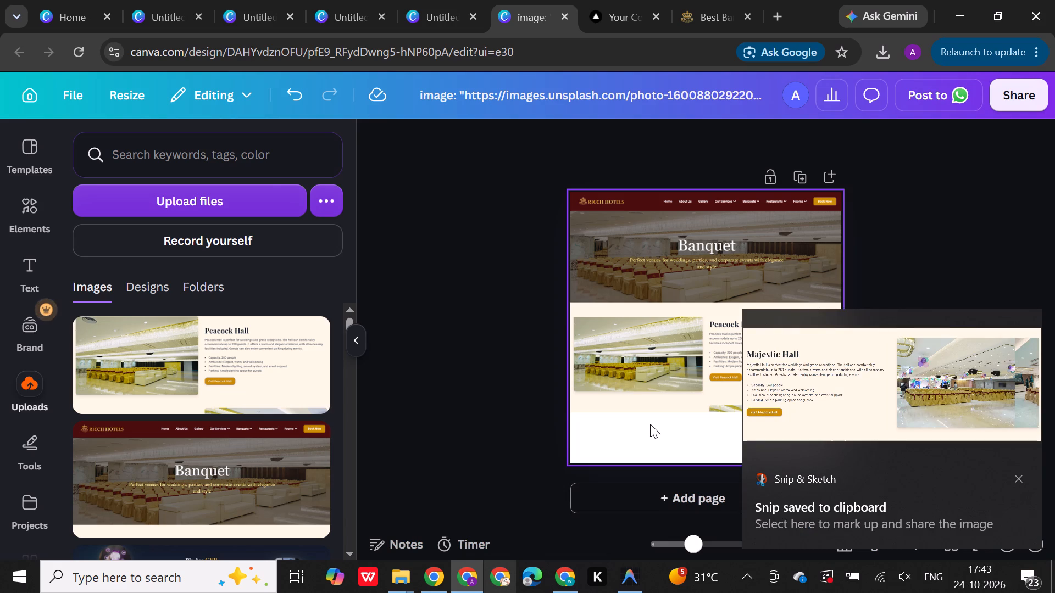
{"action": "key", "text": "ctrl+v"}
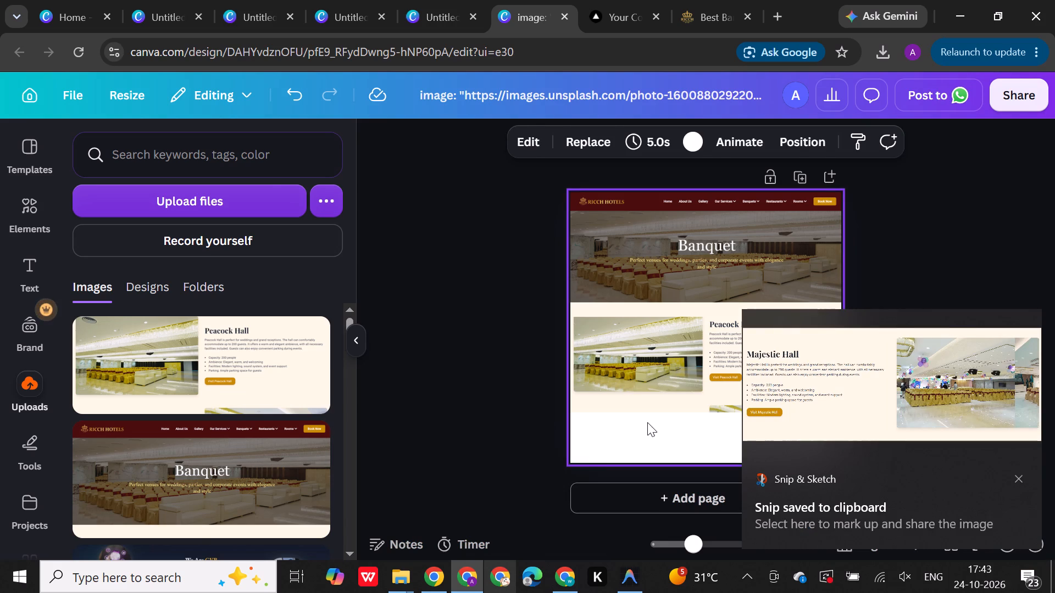
{"action": "left_click", "coordinate": [1020, 480]}
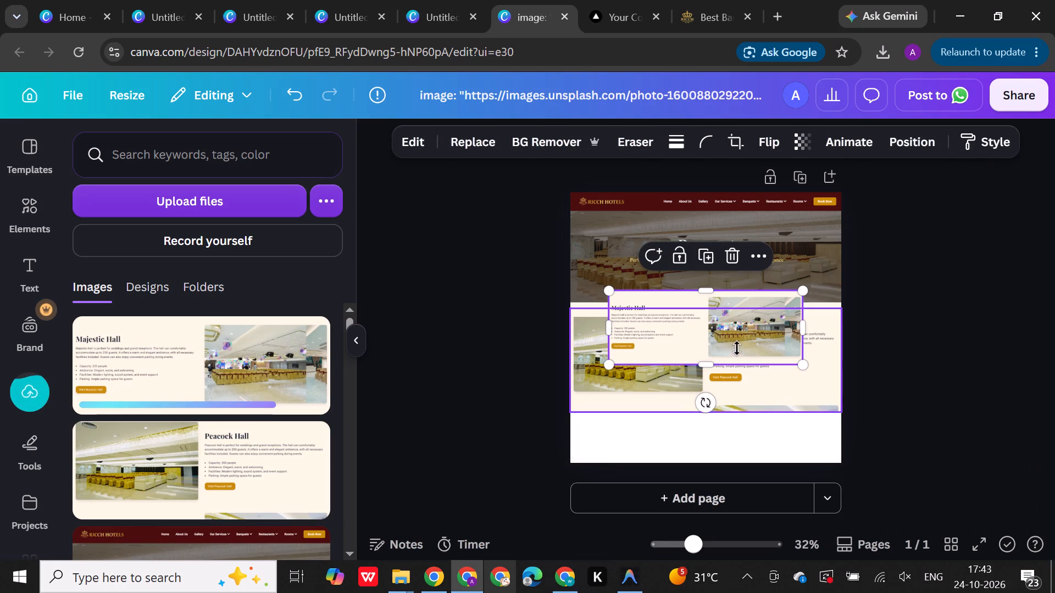
Enlarge the Majestic Hall image to the full page width and place it flush to both sides, overlapping the Peacock Hall image's lower edge.
{"action": "left_click_drag", "start_coordinate": [737, 348], "coordinate": [705, 474]}
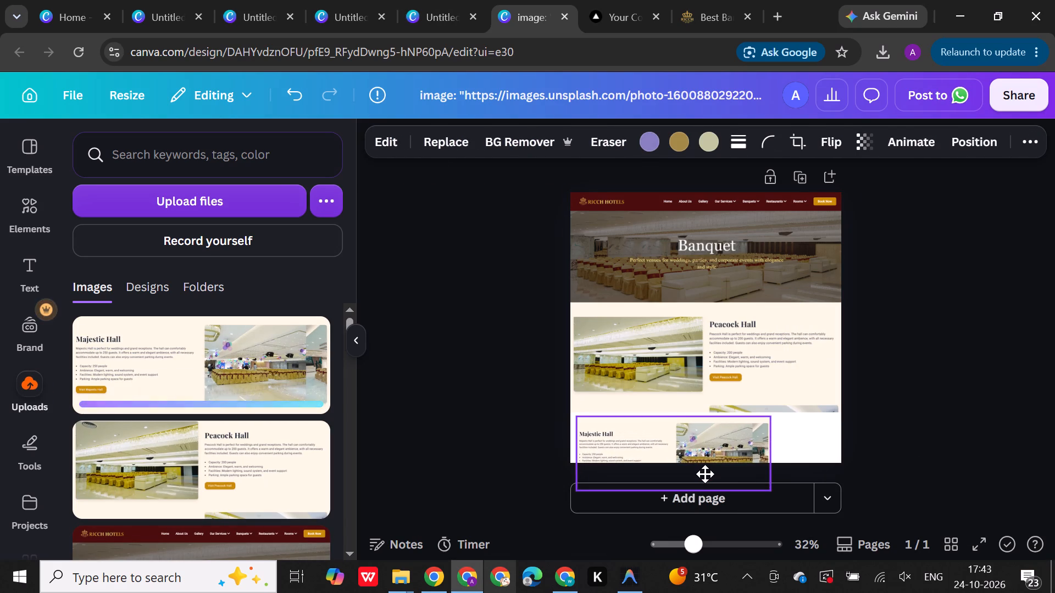
{"action": "left_click_drag", "start_coordinate": [705, 474], "coordinate": [697, 469]}
{"action": "left_click_drag", "start_coordinate": [763, 487], "coordinate": [826, 530]}
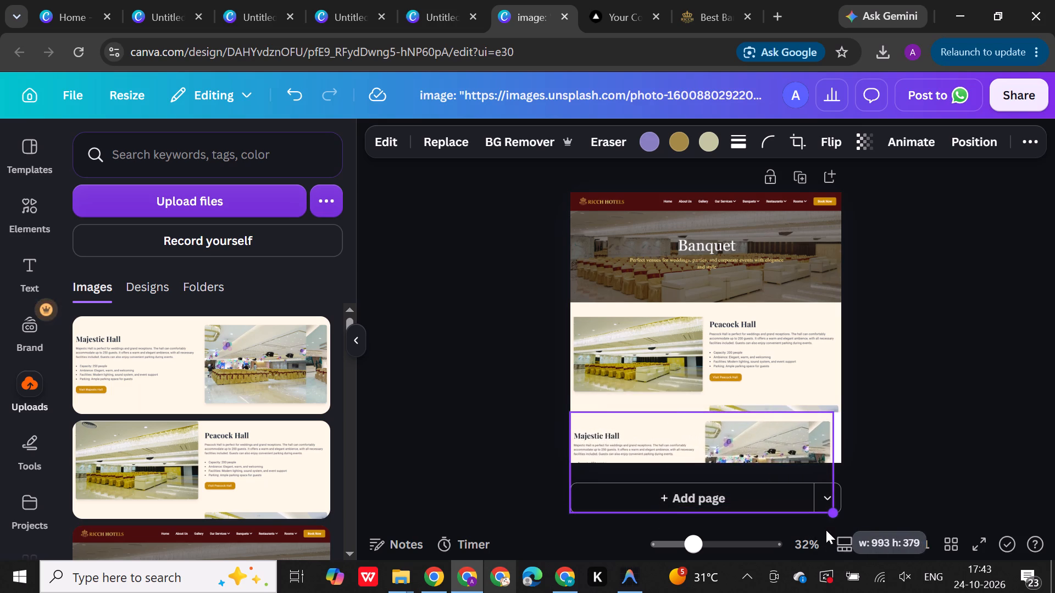
{"action": "left_click_drag", "start_coordinate": [826, 530], "coordinate": [834, 533]}
{"action": "left_click_drag", "start_coordinate": [773, 468], "coordinate": [769, 456]}
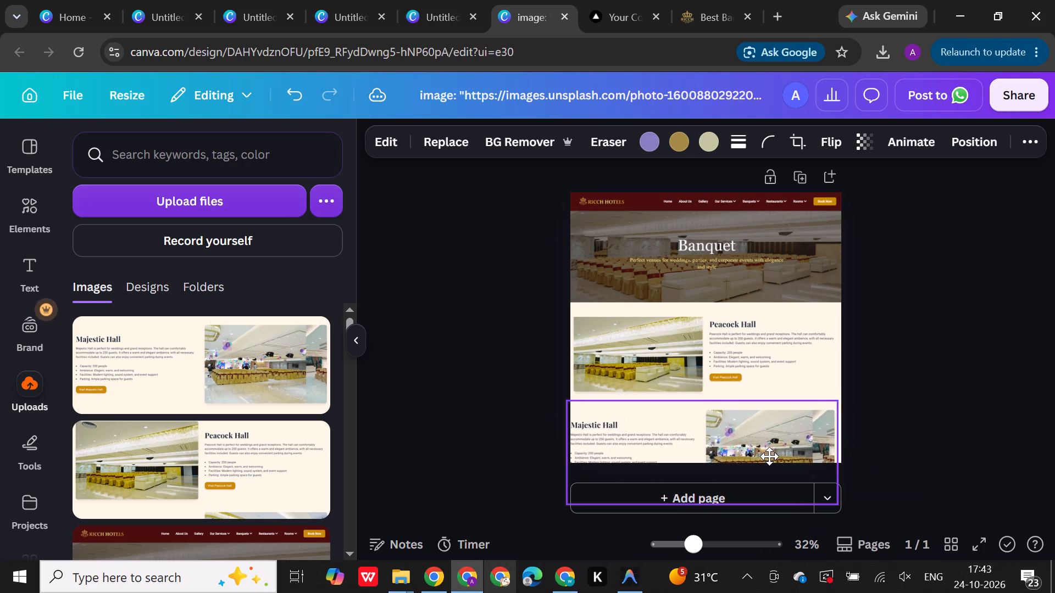
{"action": "left_click_drag", "start_coordinate": [769, 456], "coordinate": [776, 456]}
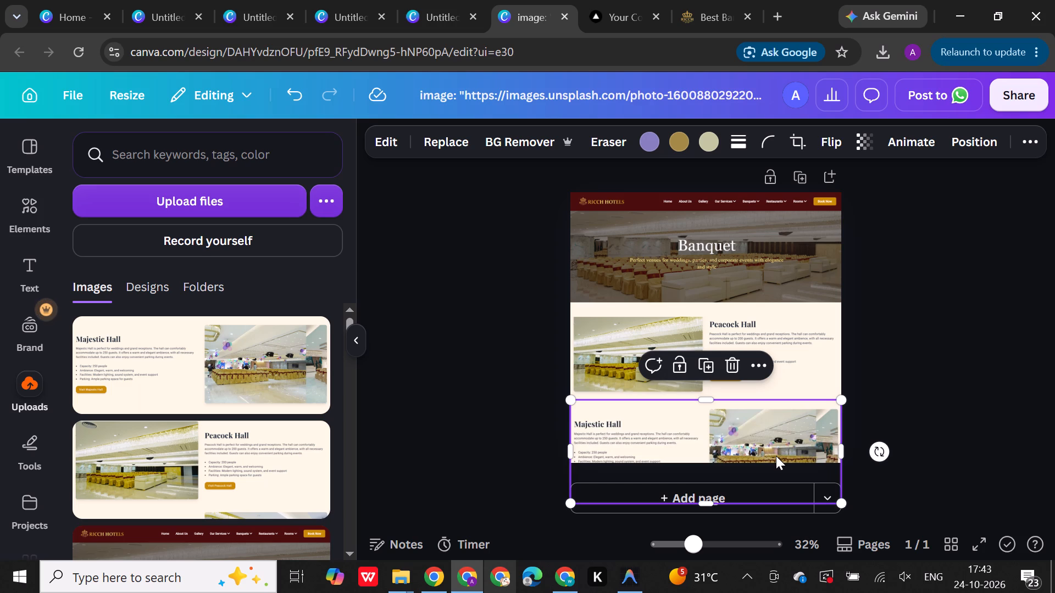
{"action": "left_click", "coordinate": [963, 419]}
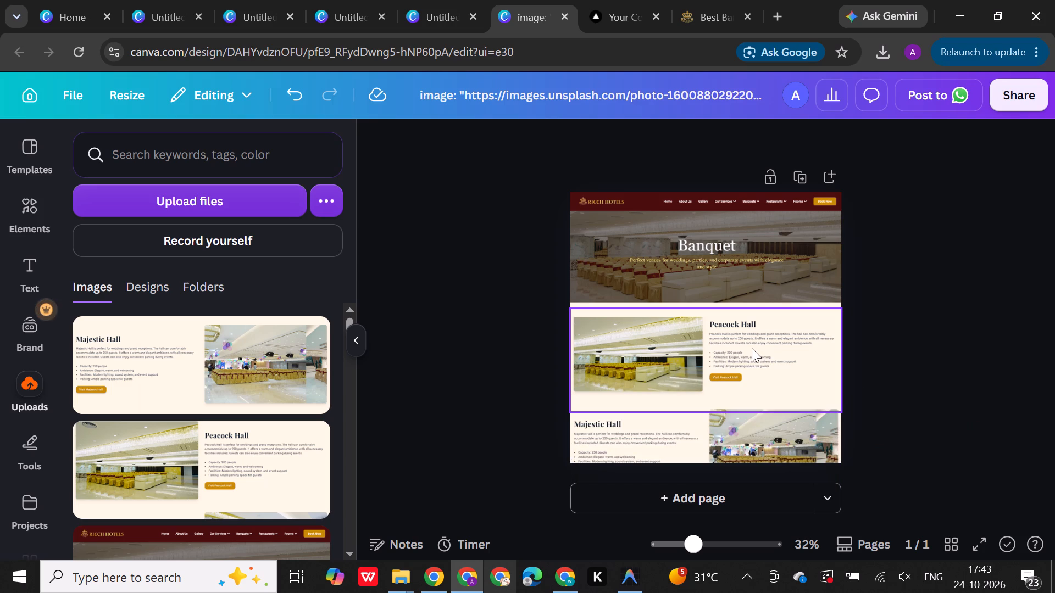
Group the Banquet banner, Peacock Hall and Majestic Hall images together.
{"action": "left_click_drag", "start_coordinate": [520, 172], "coordinate": [754, 435]}
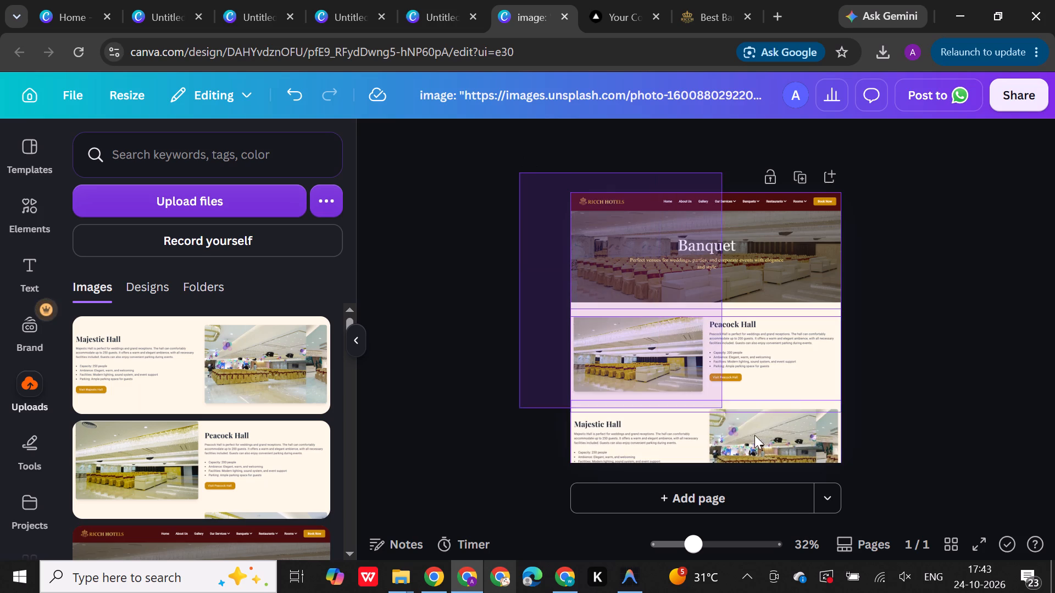
{"action": "left_click_drag", "start_coordinate": [754, 435], "coordinate": [879, 521]}
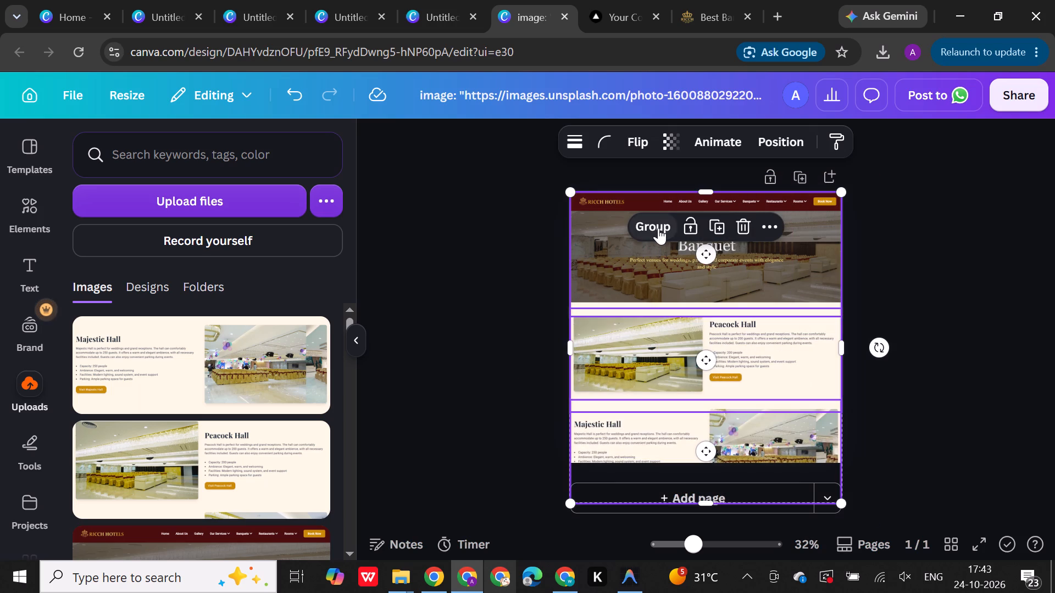
{"action": "left_click", "coordinate": [658, 228]}
Download the banquet page design as a PNG.
{"action": "left_click", "coordinate": [1030, 100]}
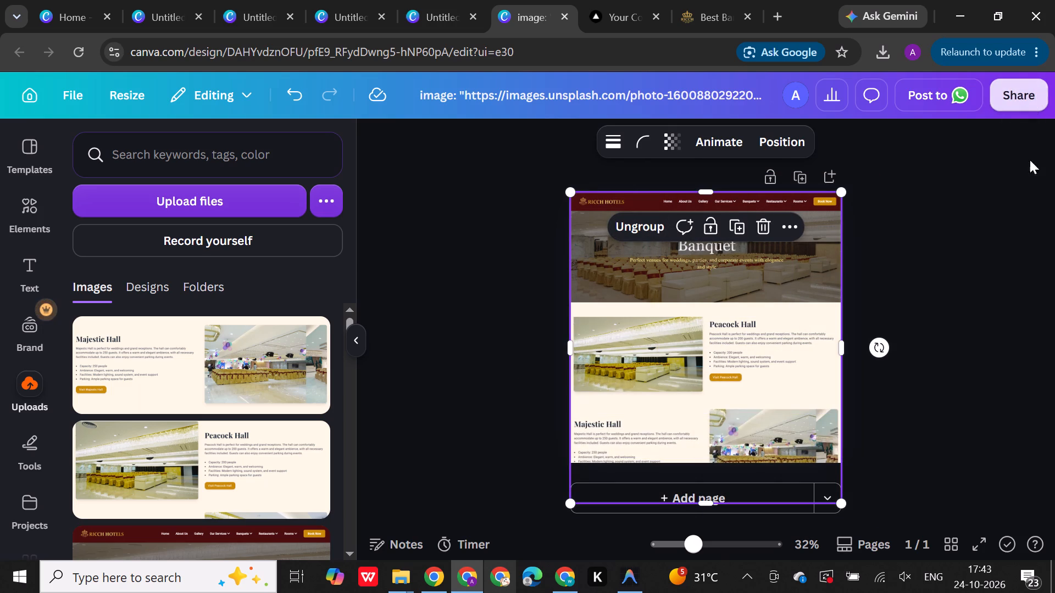
{"action": "left_click", "coordinate": [752, 473]}
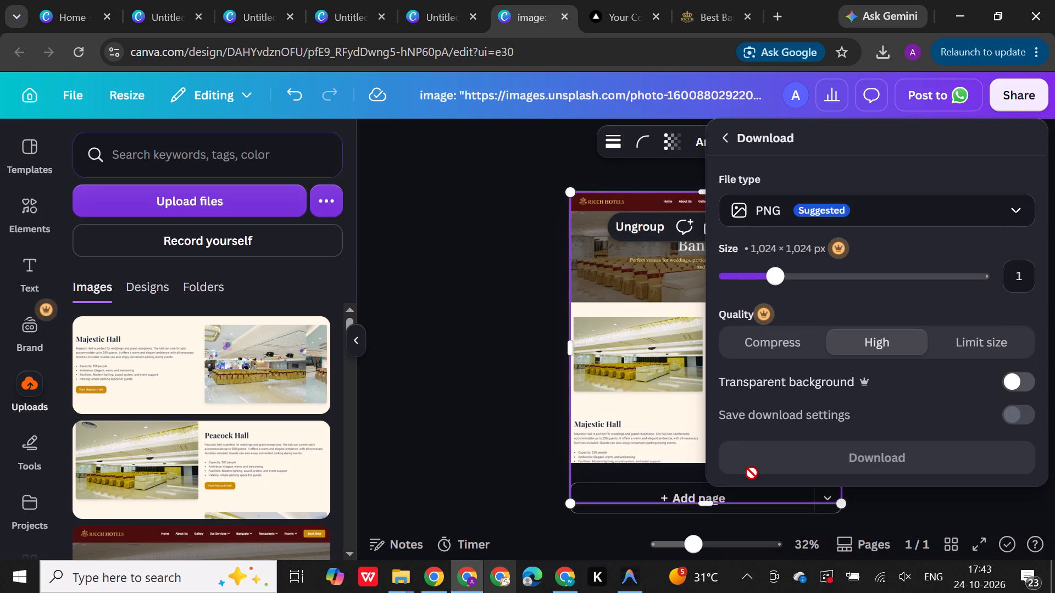
{"action": "left_click", "coordinate": [763, 454]}
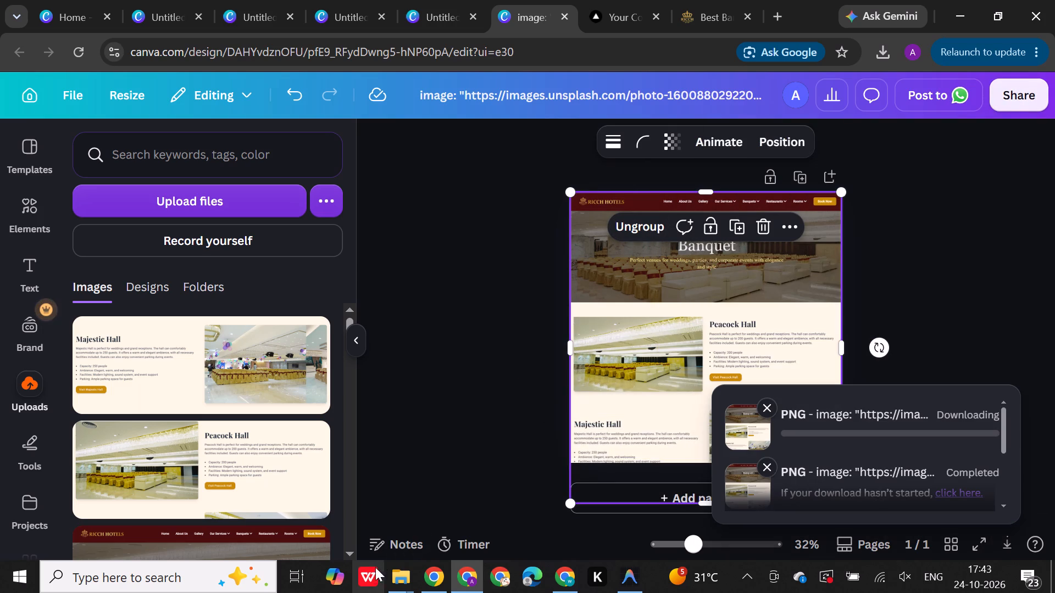
In the Downloads folder, delete today's two older images, Untitled design and the earlier dark-themed page image.
{"action": "left_click", "coordinate": [402, 575]}
{"action": "left_click", "coordinate": [319, 532]}
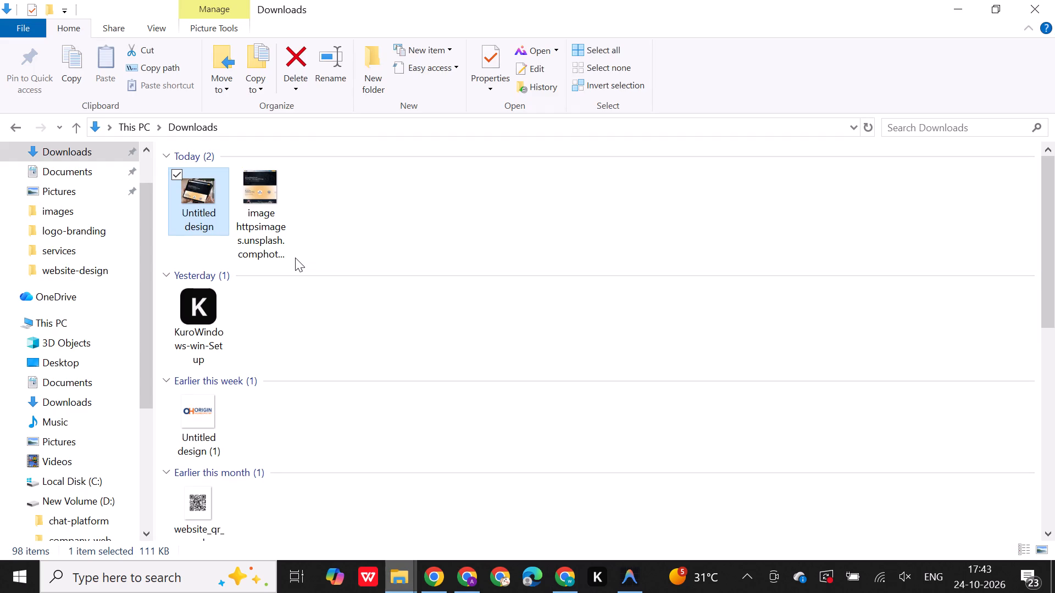
{"action": "left_click_drag", "start_coordinate": [295, 258], "coordinate": [206, 193]}
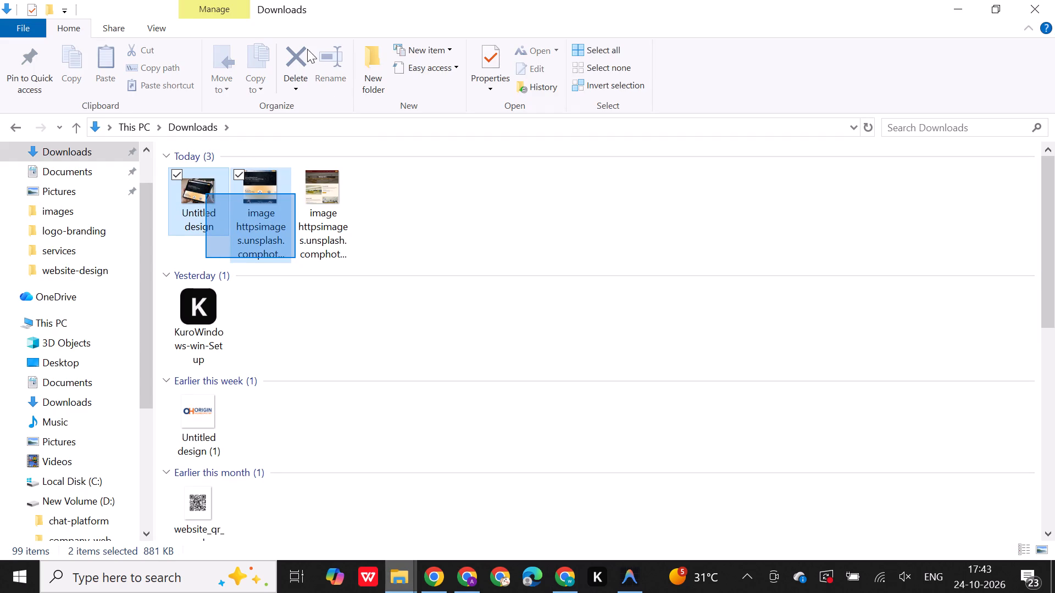
{"action": "left_click", "coordinate": [299, 48]}
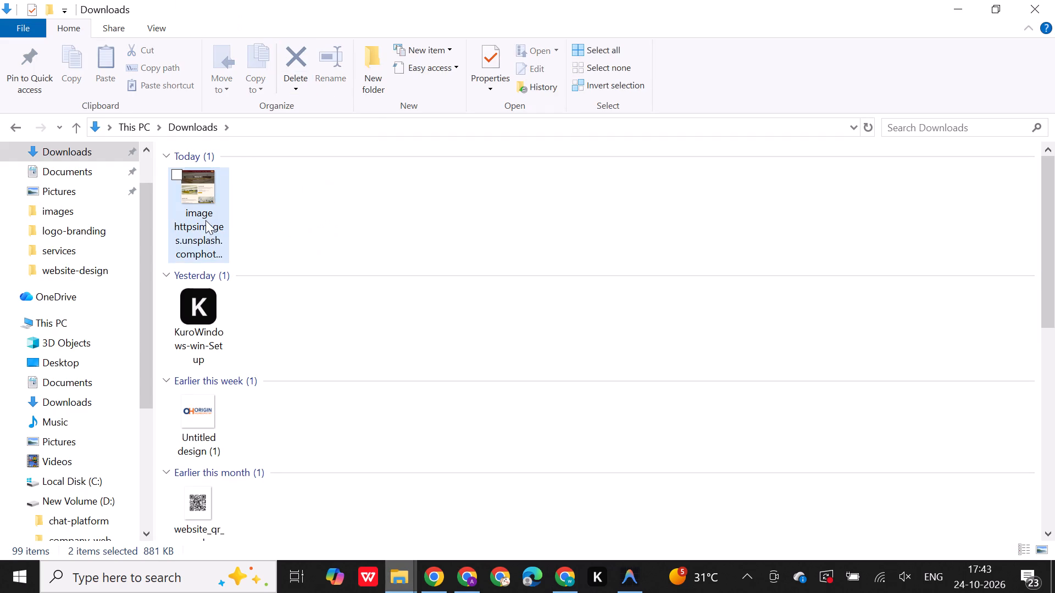
Copy the newly downloaded banquet page image file.
{"action": "left_click", "coordinate": [205, 221]}
{"action": "key", "text": "ctrl+c"}
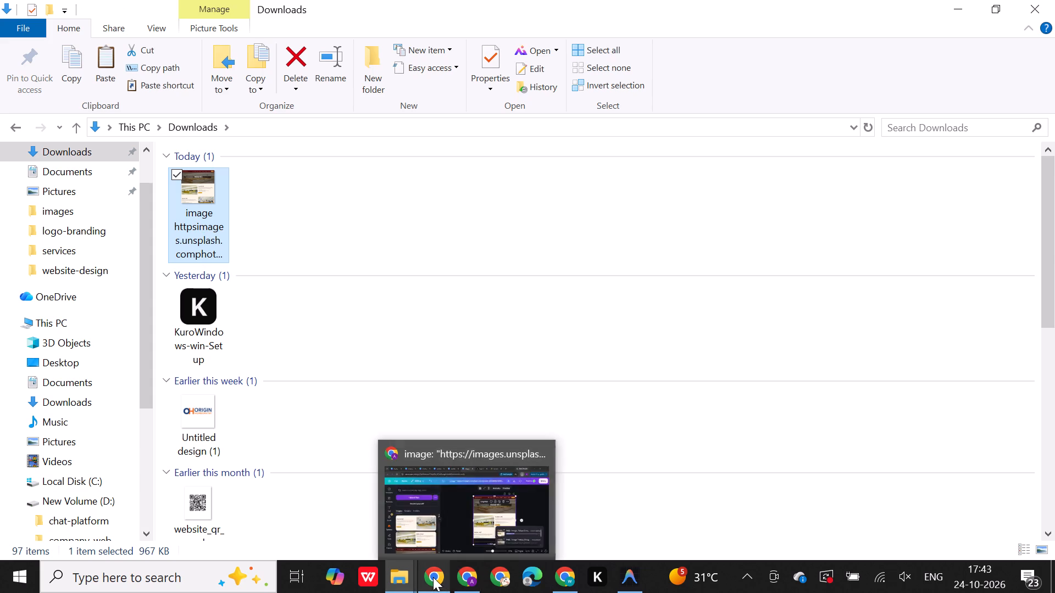
Switch to the 251 × 188 px Canva design and delete its tablet mockup, checking the website-design services page for reference.
{"action": "left_click", "coordinate": [460, 578]}
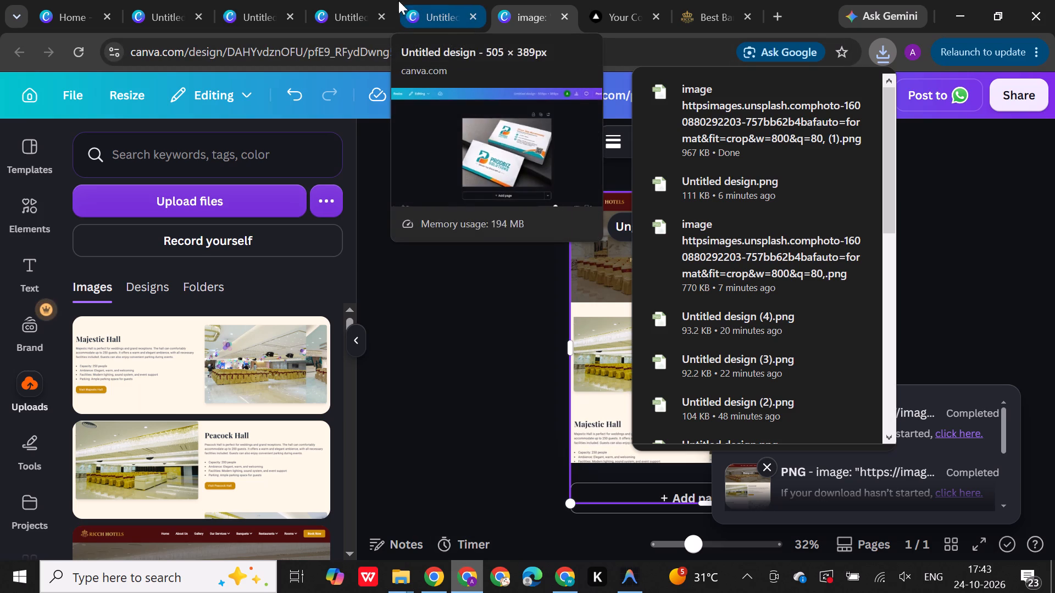
{"action": "left_click", "coordinate": [367, 2]}
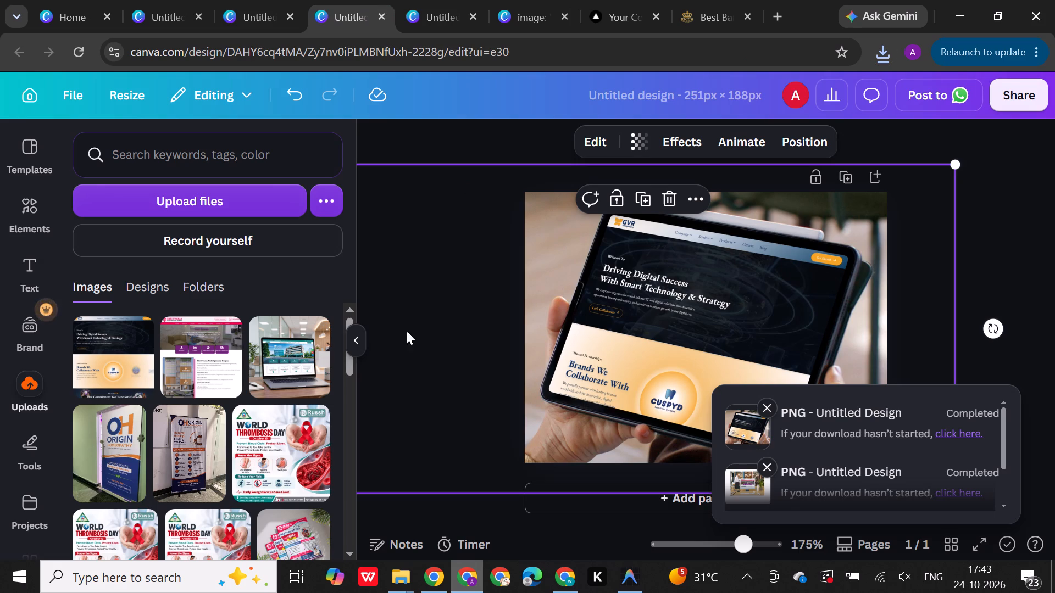
{"action": "left_click", "coordinate": [619, 0]}
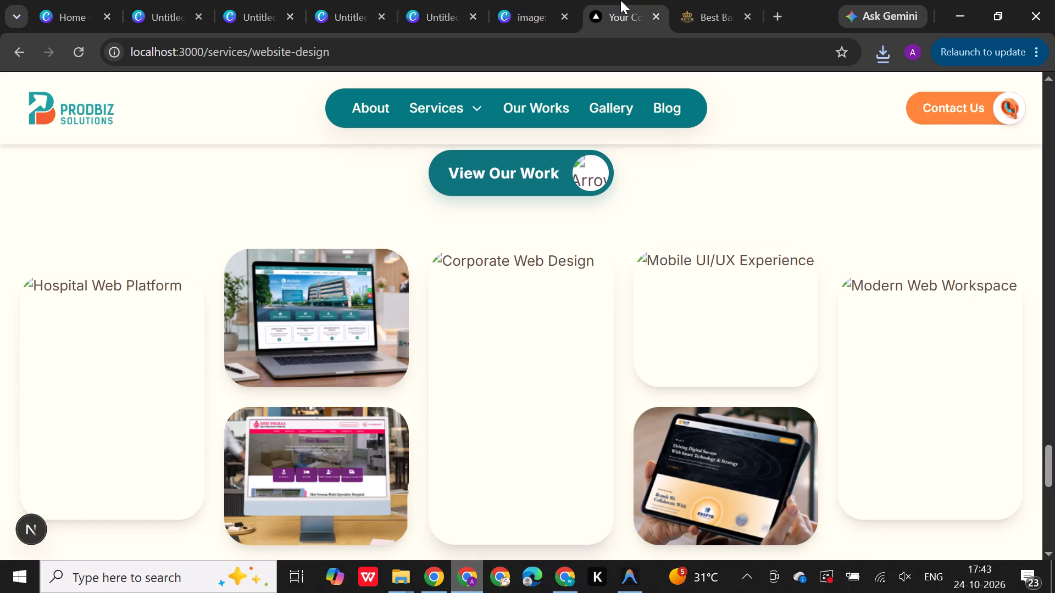
{"action": "left_click", "coordinate": [341, 0]}
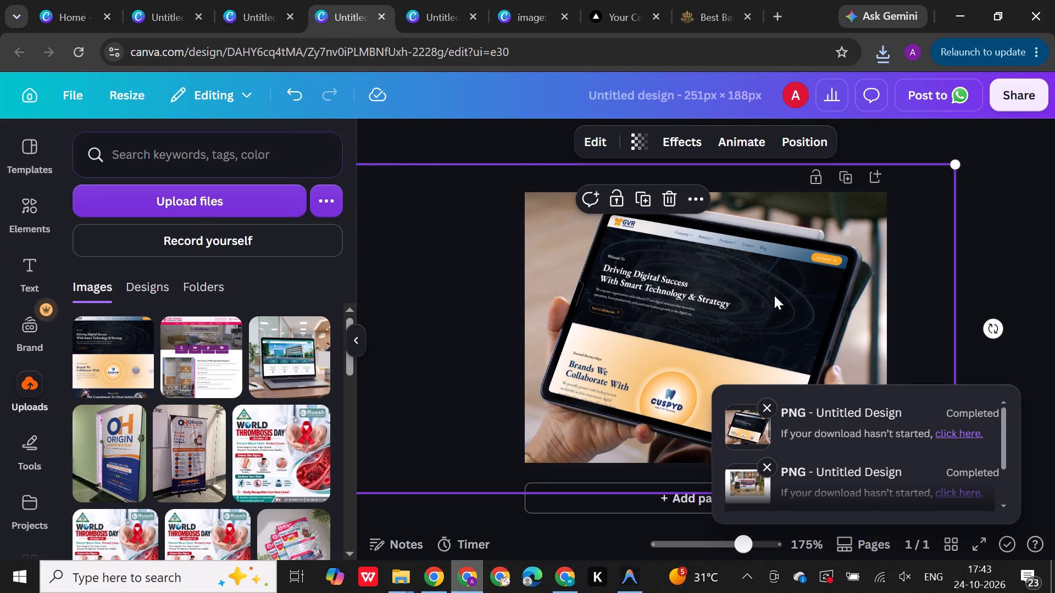
{"action": "left_click", "coordinate": [668, 199]}
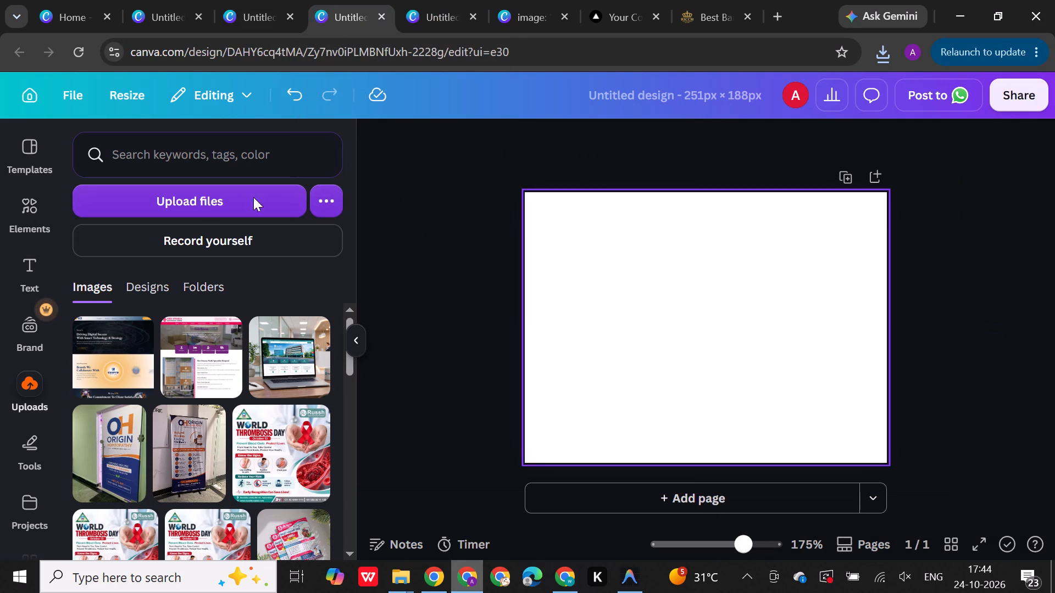
Browse the Tablets & TV mockups for a suitable device frame, comparing against the image gallery on the website-design page.
{"action": "left_click", "coordinate": [21, 215]}
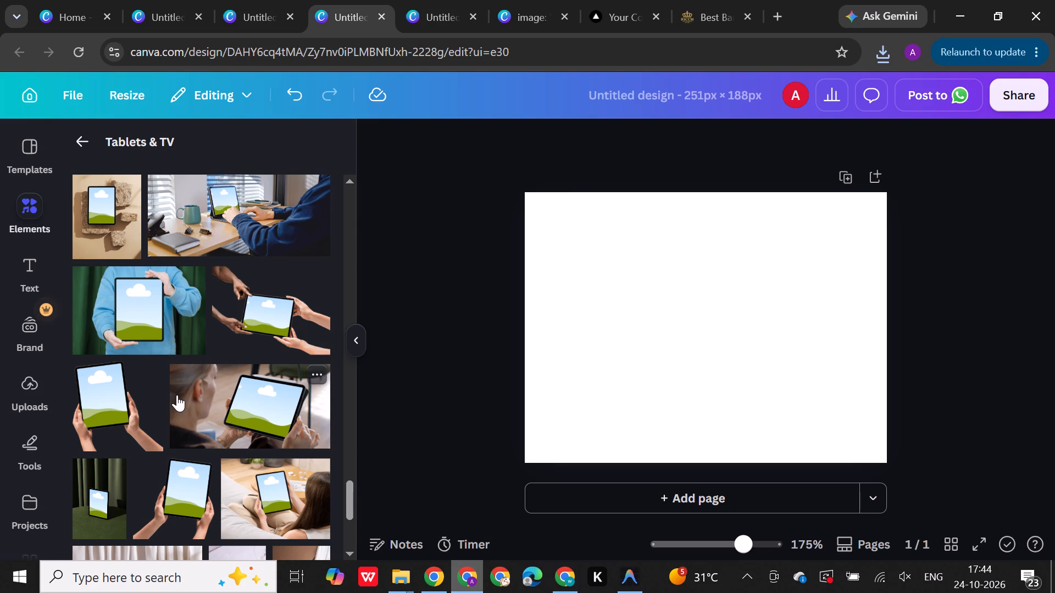
{"action": "scroll", "coordinate": [177, 395], "scroll_direction": "down", "scroll_amount": 3}
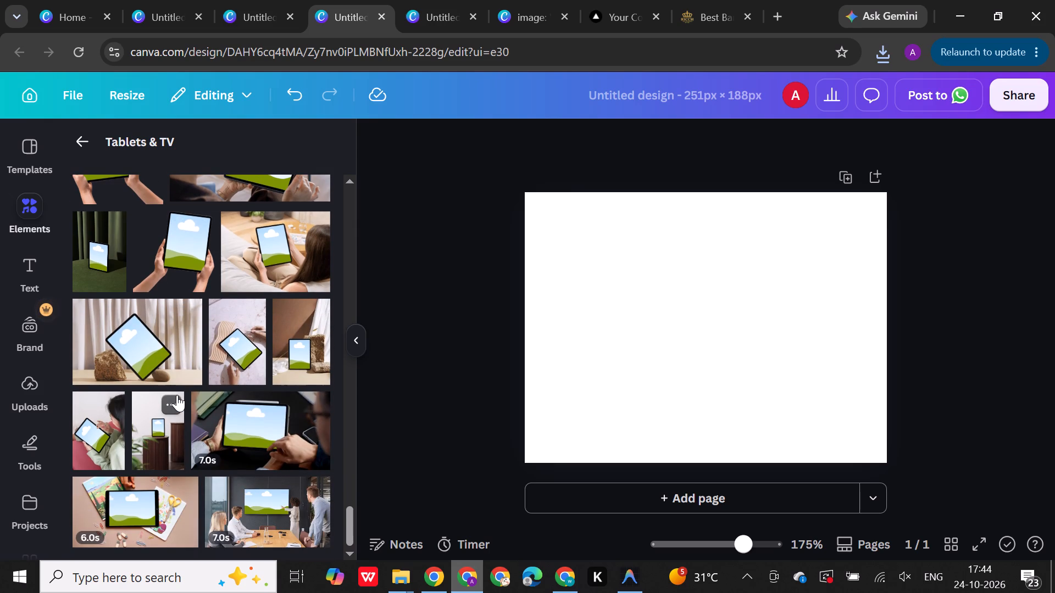
{"action": "left_click", "coordinate": [614, 0]}
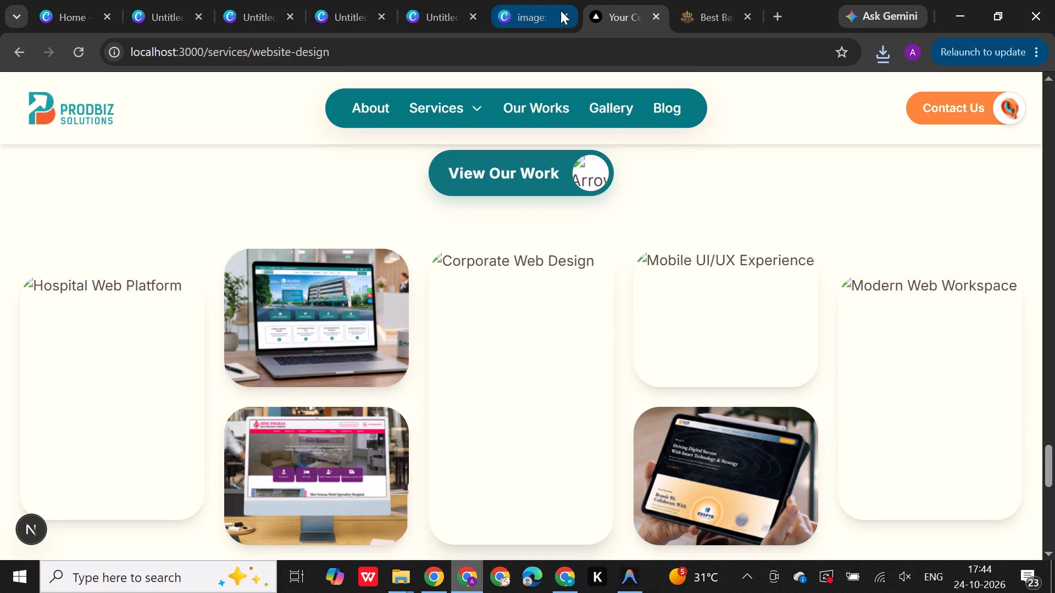
{"action": "left_click", "coordinate": [335, 0]}
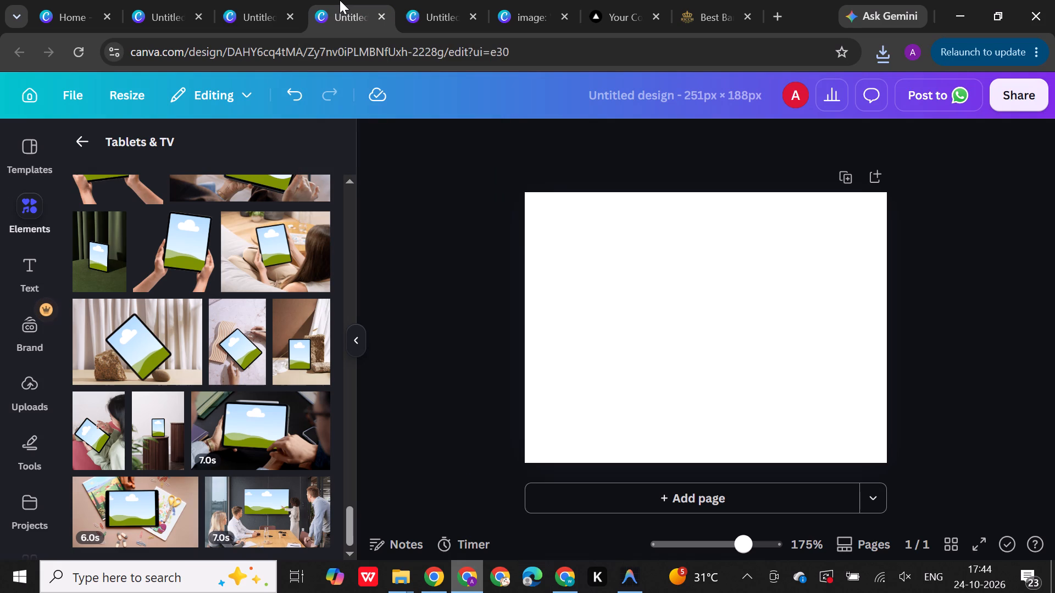
{"action": "scroll", "coordinate": [188, 404], "scroll_direction": "up", "scroll_amount": 6}
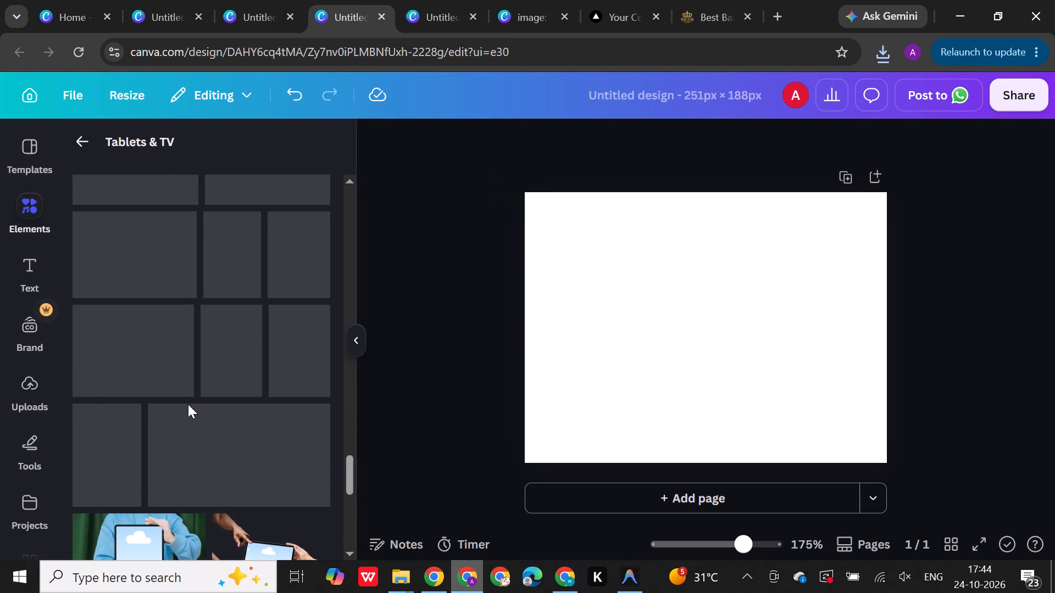
{"action": "scroll", "coordinate": [188, 404], "scroll_direction": "up", "scroll_amount": 2}
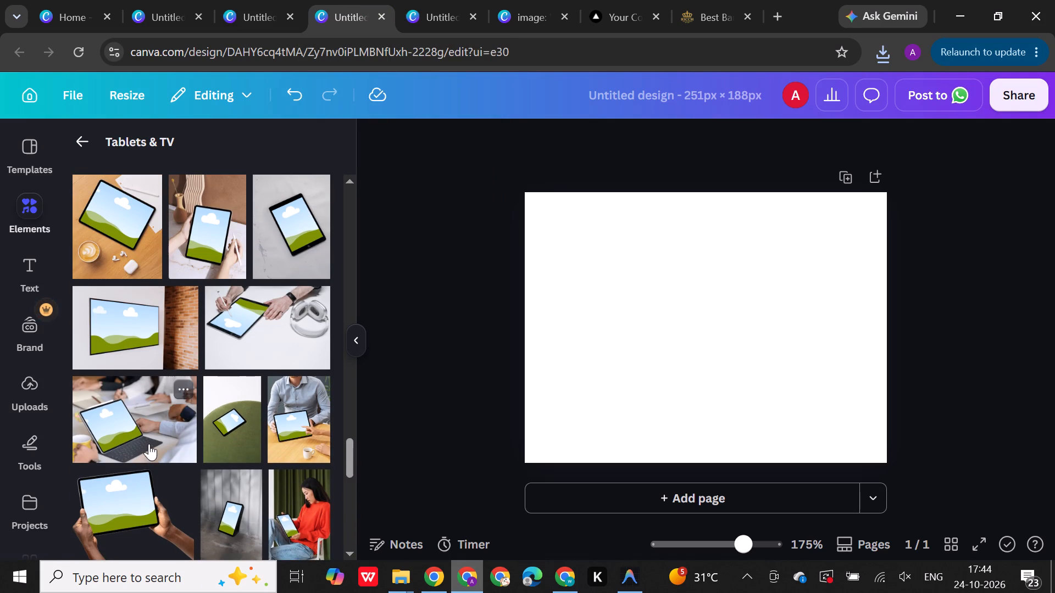
{"action": "scroll", "coordinate": [149, 443], "scroll_direction": "up", "scroll_amount": 5}
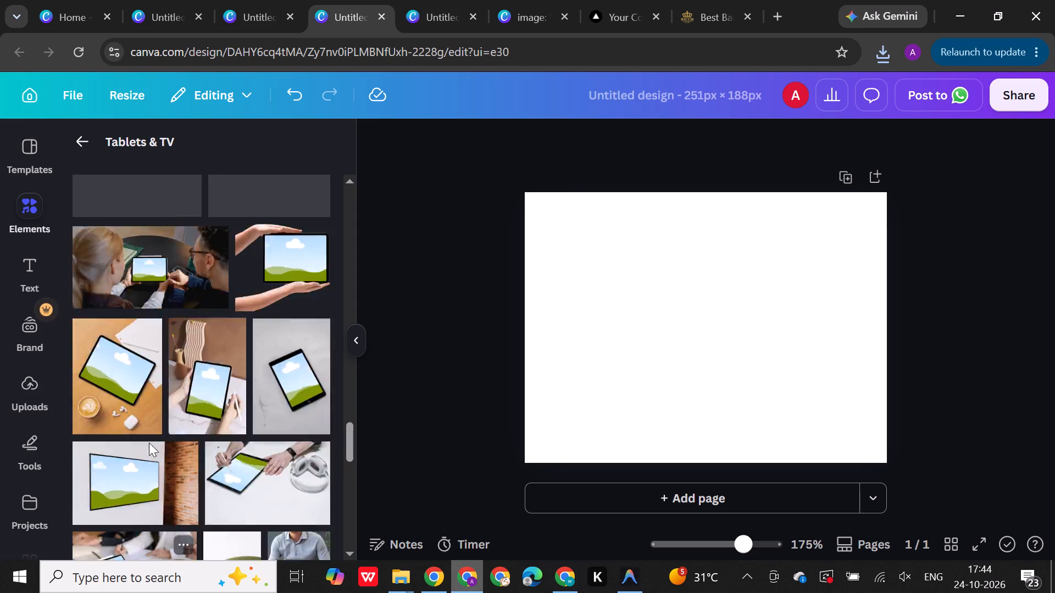
{"action": "scroll", "coordinate": [149, 443], "scroll_direction": "up", "scroll_amount": 5}
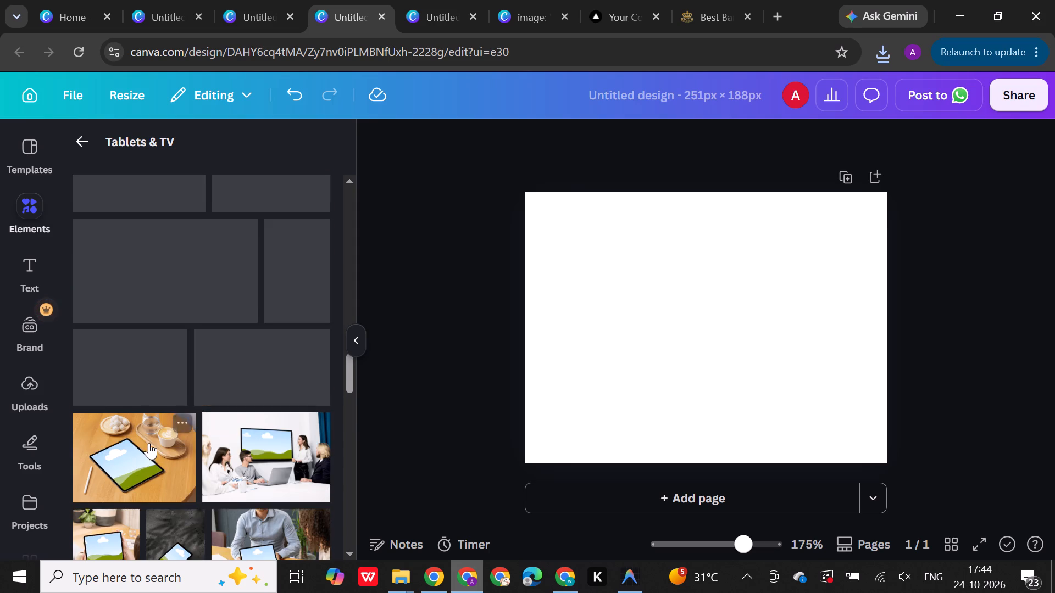
Add the Computers mockup of a man working on a laptop at a wooden desk to the blank page.
{"action": "left_click", "coordinate": [87, 143]}
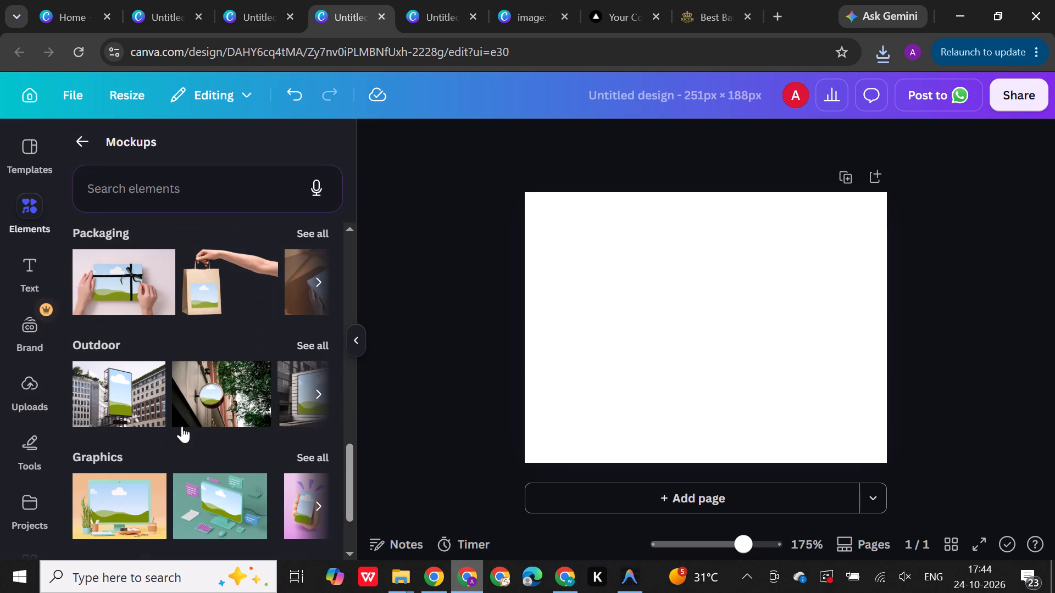
{"action": "scroll", "coordinate": [182, 426], "scroll_direction": "down", "scroll_amount": 3}
{"action": "scroll", "coordinate": [182, 426], "scroll_direction": "up", "scroll_amount": 4}
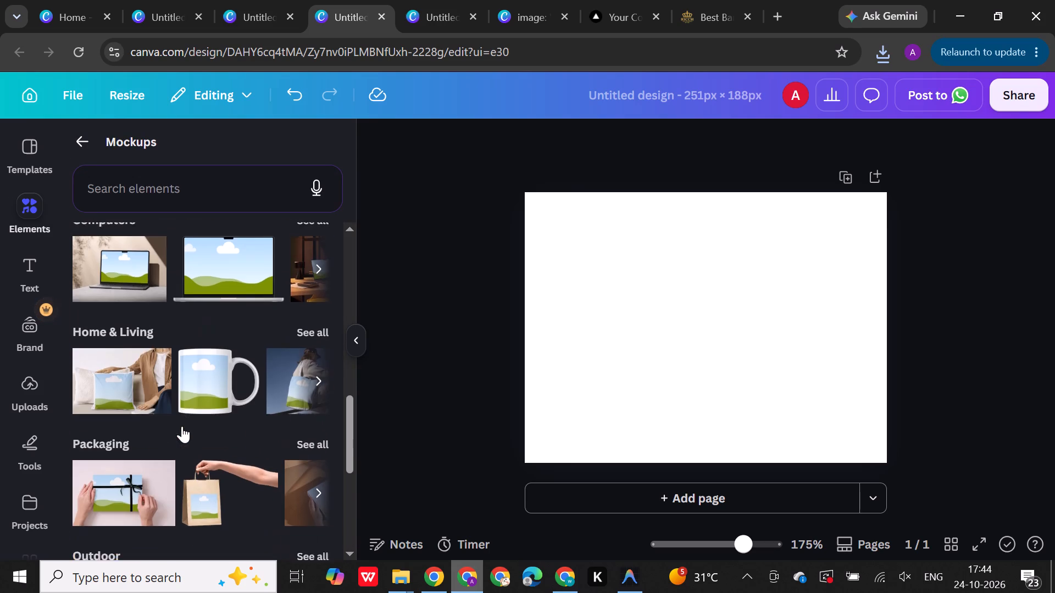
{"action": "scroll", "coordinate": [182, 426], "scroll_direction": "up", "scroll_amount": 2}
{"action": "left_click", "coordinate": [317, 394]}
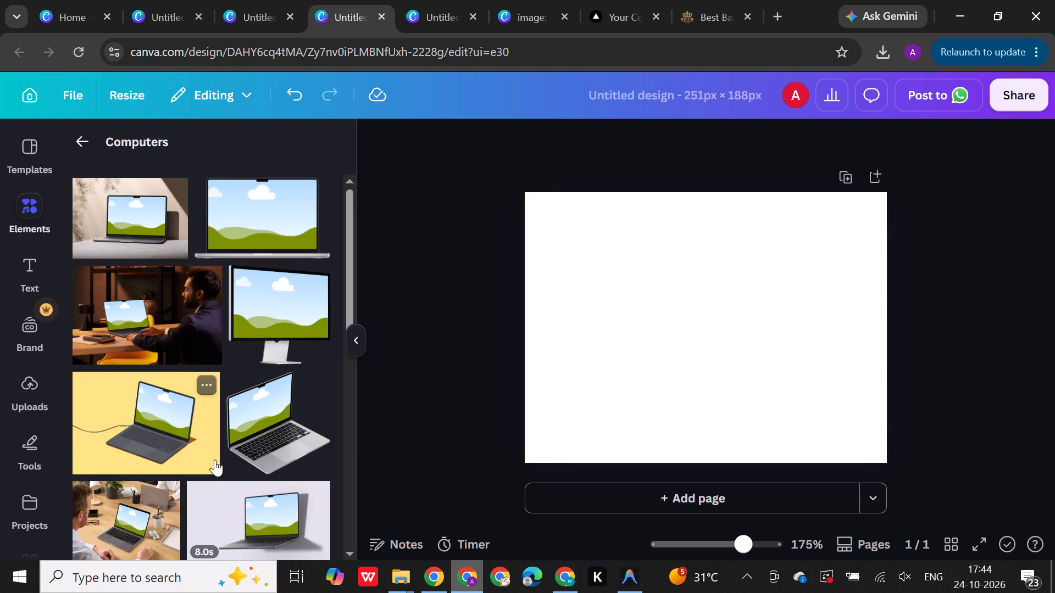
{"action": "left_click", "coordinate": [185, 323]}
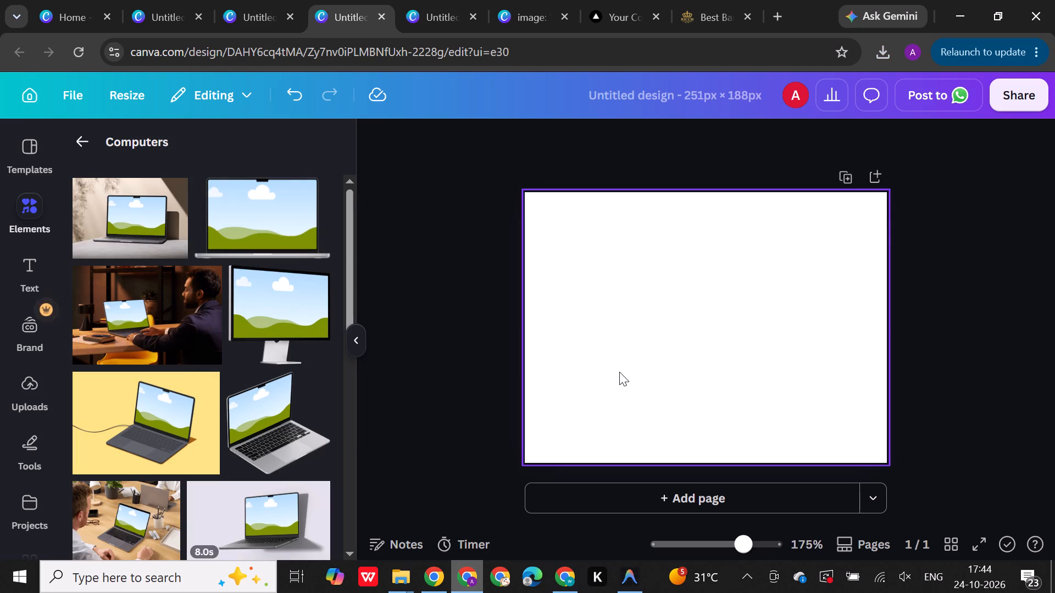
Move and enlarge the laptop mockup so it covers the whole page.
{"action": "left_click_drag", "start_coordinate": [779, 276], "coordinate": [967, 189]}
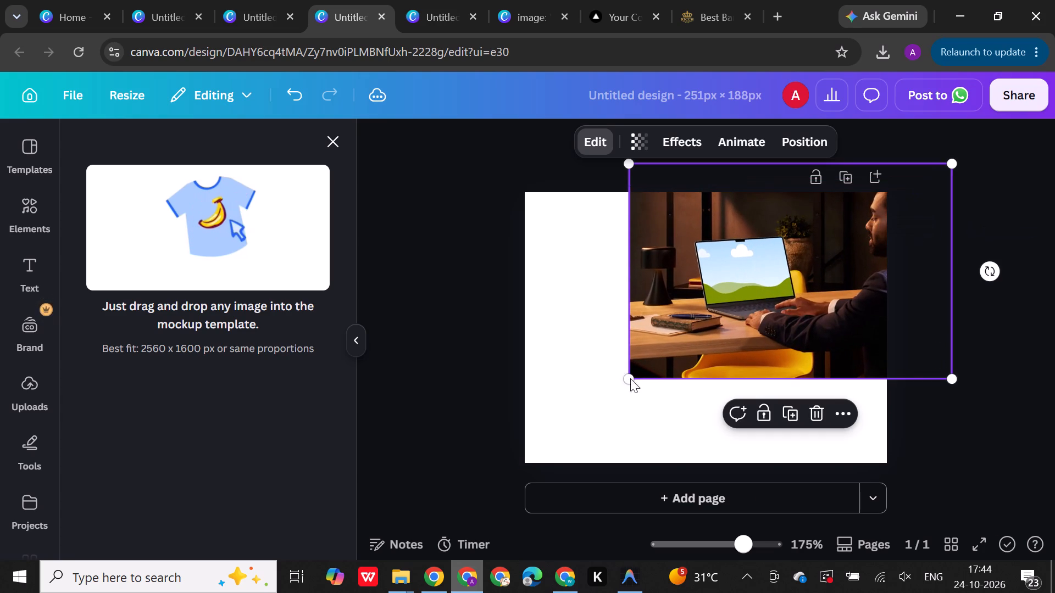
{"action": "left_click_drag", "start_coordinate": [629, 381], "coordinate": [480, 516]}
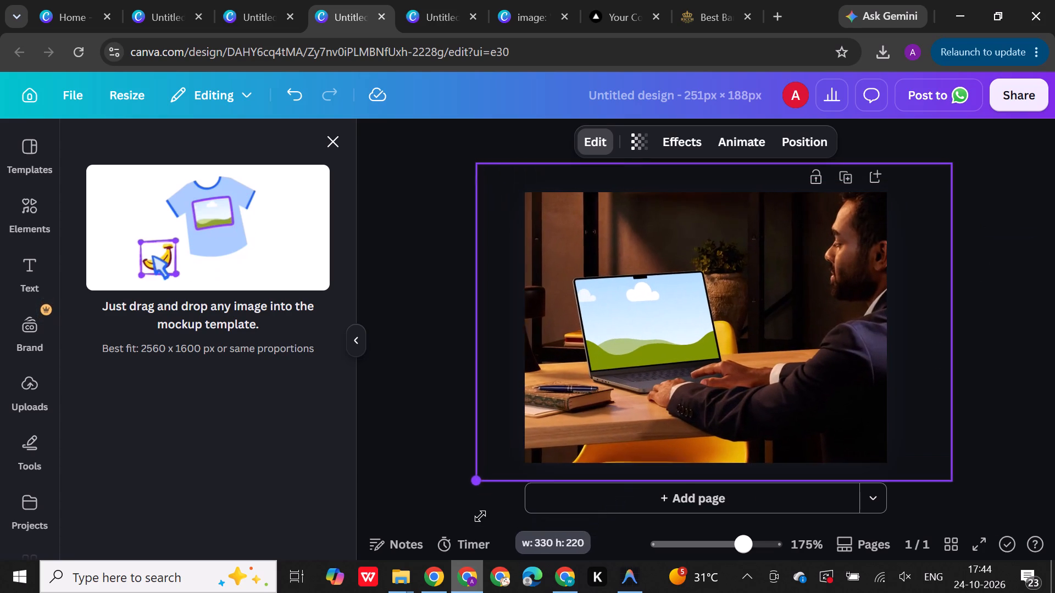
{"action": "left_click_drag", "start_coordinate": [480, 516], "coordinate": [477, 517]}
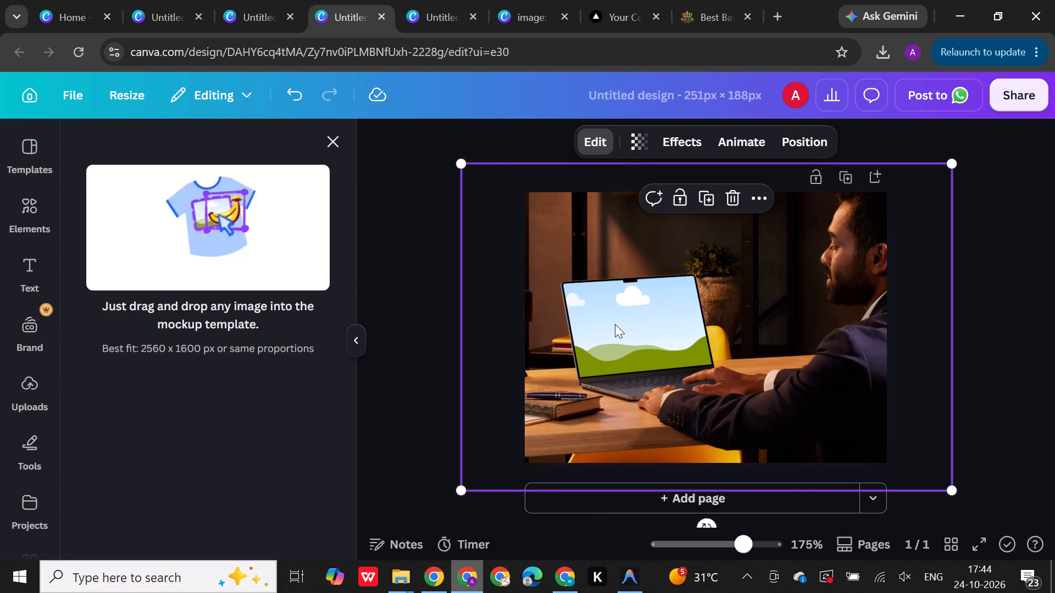
Paste the copied banquet page image and try to place it on the mockup's laptop screen, including from the uploaded images.
{"action": "key", "text": "ctrl+v"}
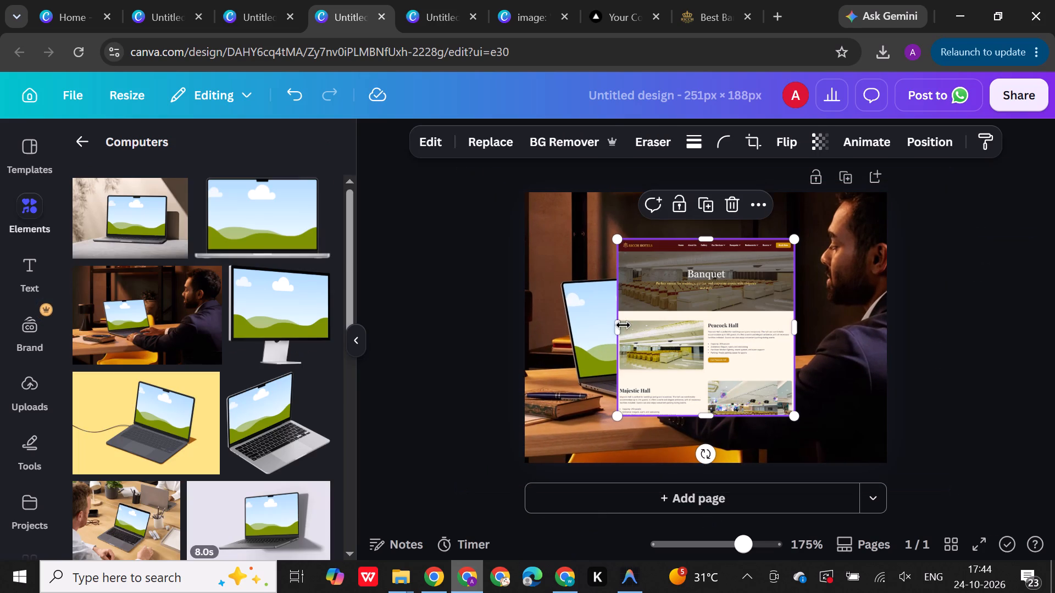
{"action": "left_click_drag", "start_coordinate": [674, 341], "coordinate": [618, 329]}
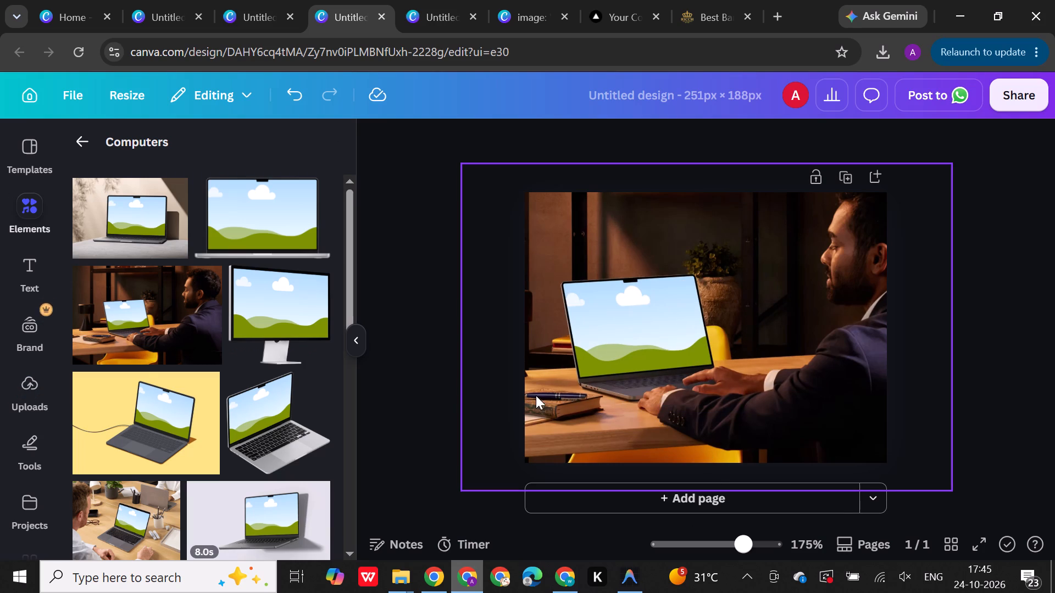
{"action": "left_click", "coordinate": [25, 395]}
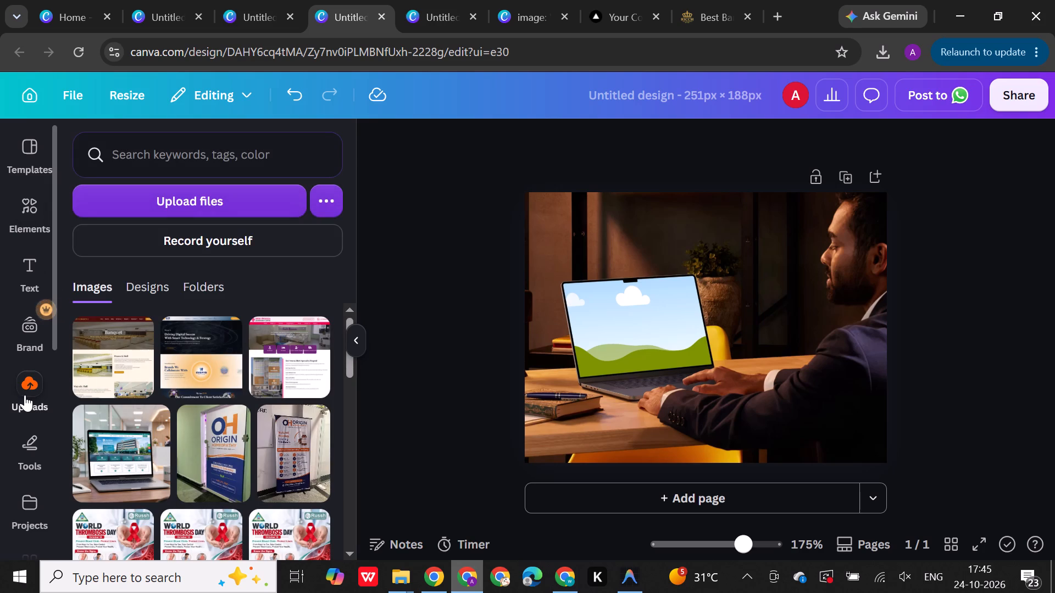
{"action": "left_click_drag", "start_coordinate": [110, 373], "coordinate": [406, 331]}
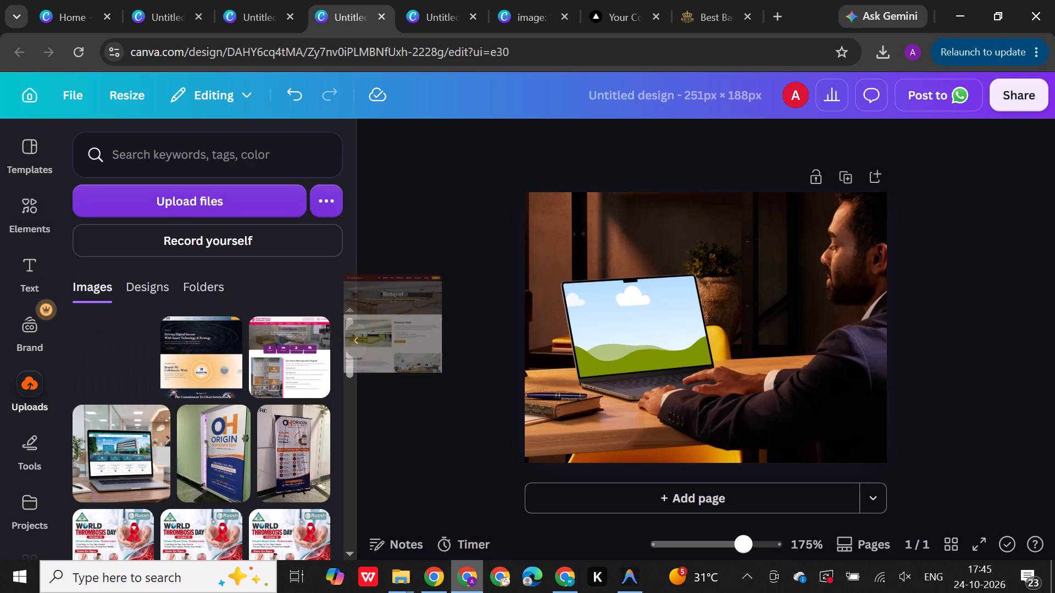
{"action": "left_click_drag", "start_coordinate": [406, 331], "coordinate": [620, 337]}
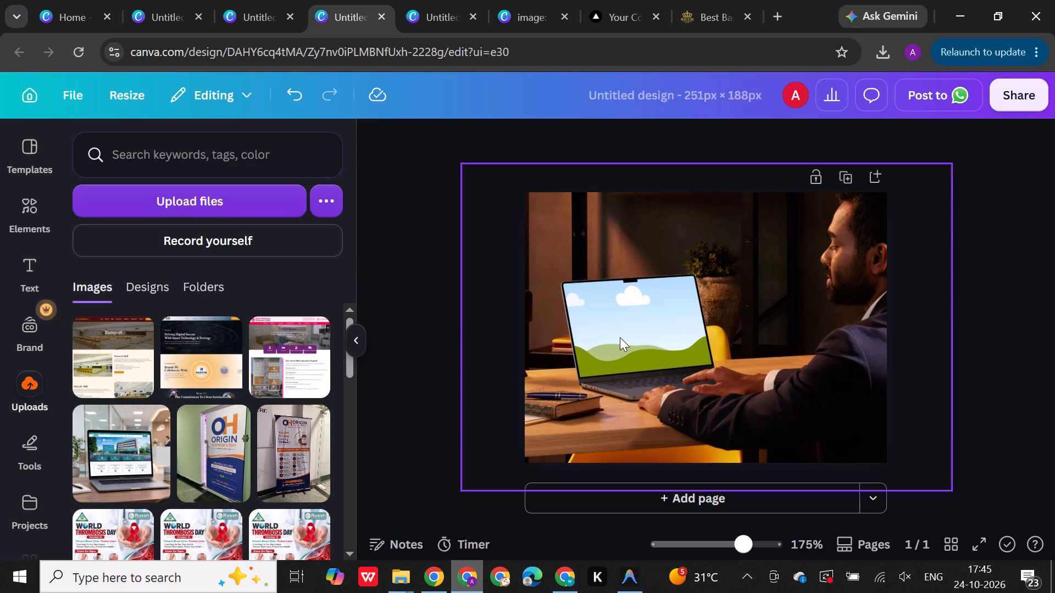
{"action": "left_click", "coordinate": [749, 342]}
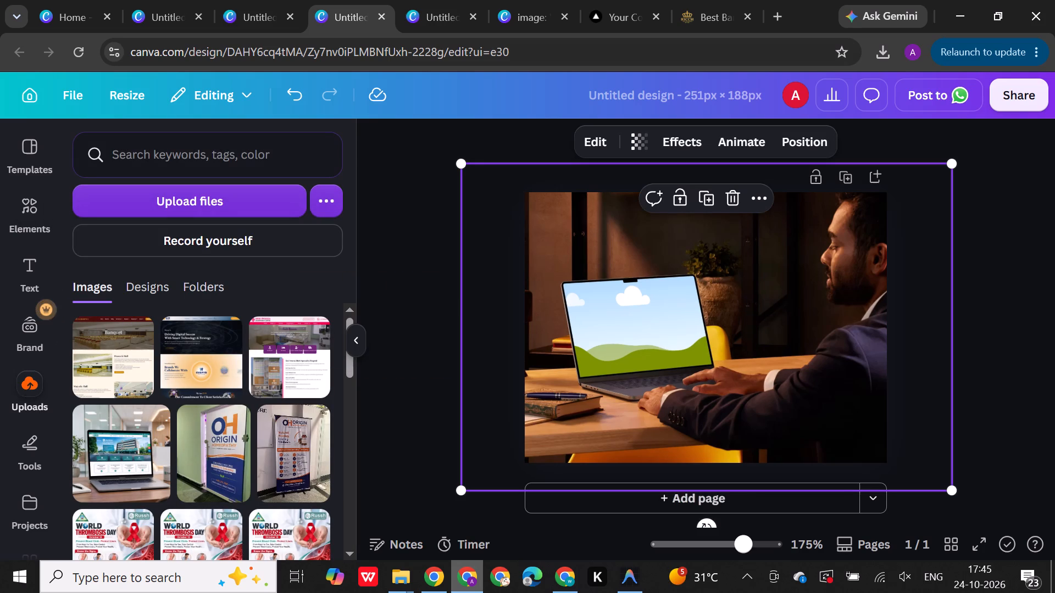
Reload the design and shrink the laptop mockup so the whole picture fits within the page.
{"action": "left_click", "coordinate": [74, 56]}
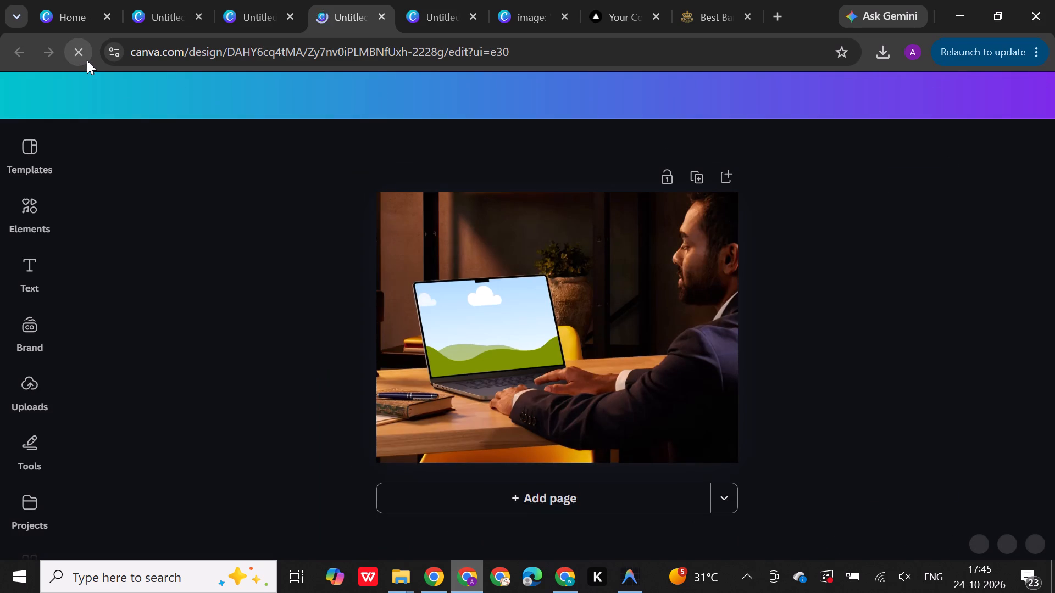
{"action": "left_click", "coordinate": [24, 399]}
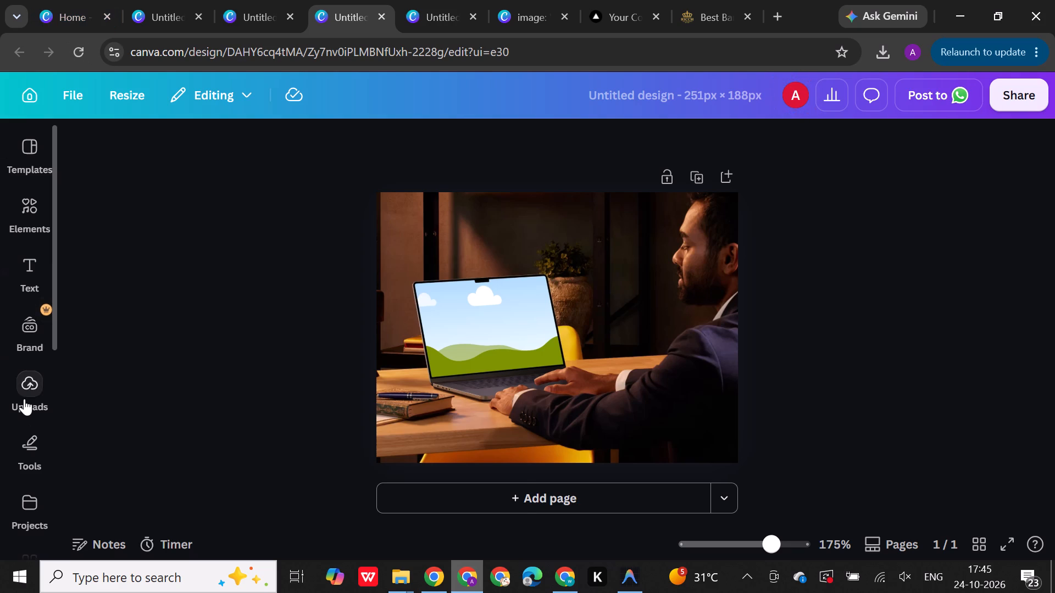
{"action": "left_click", "coordinate": [729, 391]}
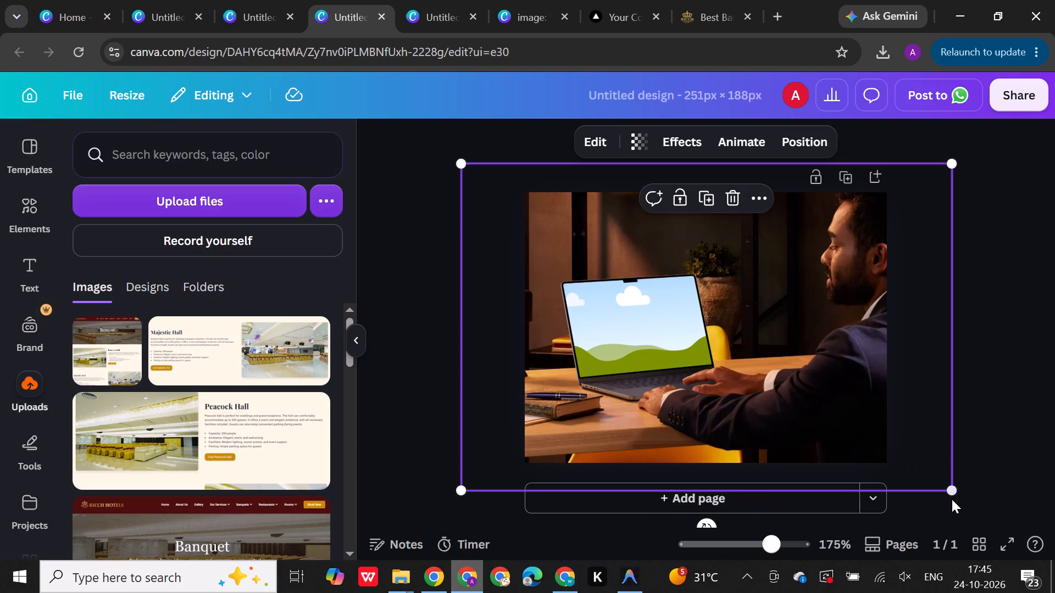
{"action": "left_click_drag", "start_coordinate": [952, 493], "coordinate": [807, 399]}
{"action": "left_click_drag", "start_coordinate": [611, 311], "coordinate": [704, 370]}
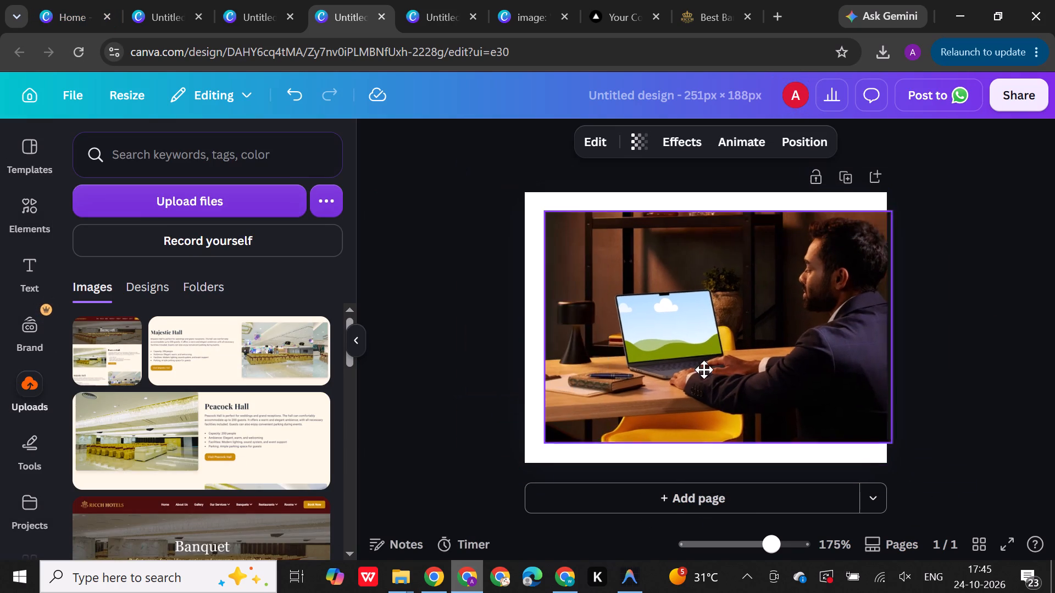
{"action": "left_click_drag", "start_coordinate": [704, 370], "coordinate": [679, 360]}
Place the uploaded Ricch Hotels banquet page image on the mockup's laptop screen.
{"action": "left_click_drag", "start_coordinate": [93, 368], "coordinate": [414, 342]}
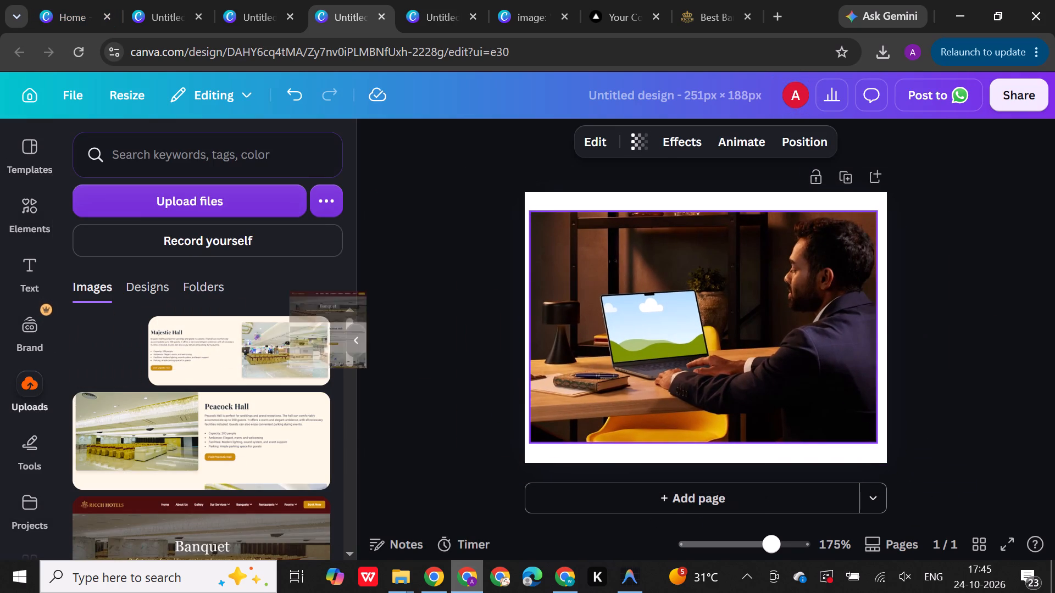
{"action": "left_click_drag", "start_coordinate": [414, 342], "coordinate": [664, 338]}
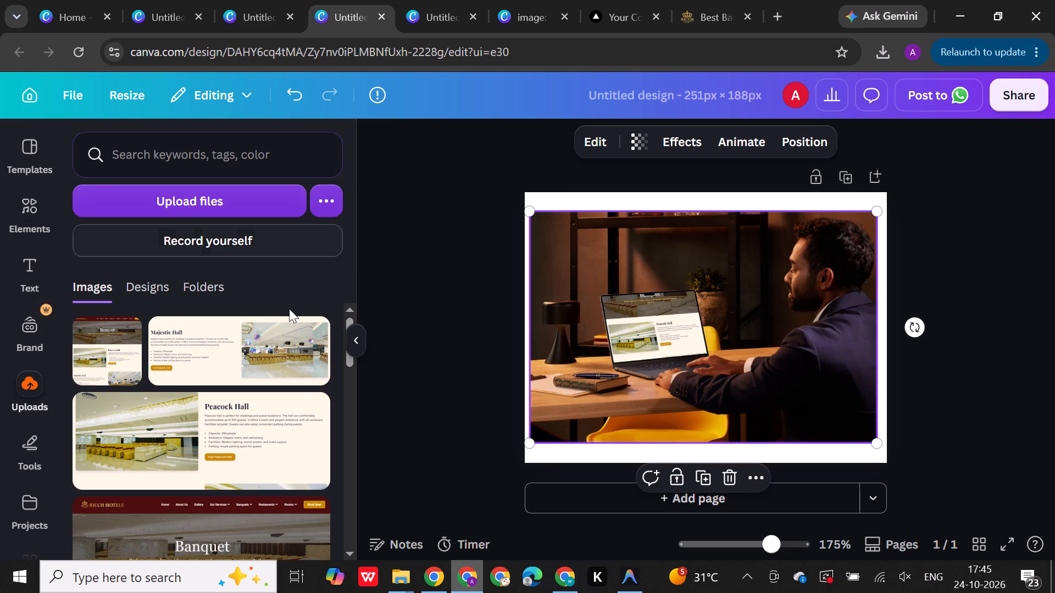
Enlarge the mockup and reposition it so it covers the entire page with the laptop in view.
{"action": "left_click", "coordinate": [354, 344]}
{"action": "left_click", "coordinate": [574, 342]}
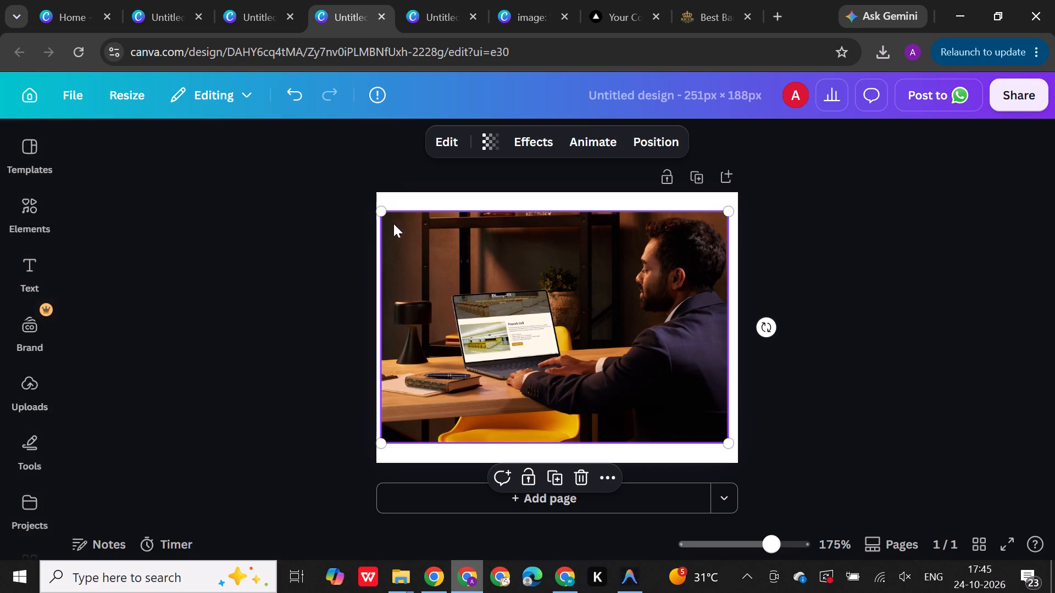
{"action": "left_click_drag", "start_coordinate": [379, 209], "coordinate": [276, 133]}
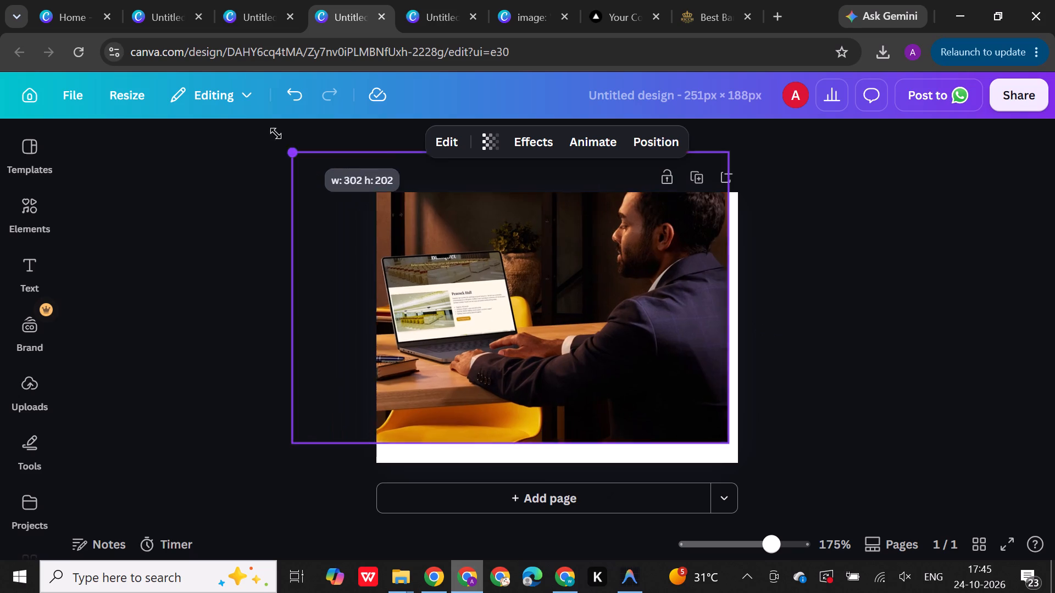
{"action": "left_click_drag", "start_coordinate": [276, 133], "coordinate": [238, 123]}
{"action": "left_click_drag", "start_coordinate": [446, 287], "coordinate": [527, 315]}
Shift the banquet image within the laptop screen so its header and Banquet banner show, and apply the changes.
{"action": "double_click", "coordinate": [527, 315]}
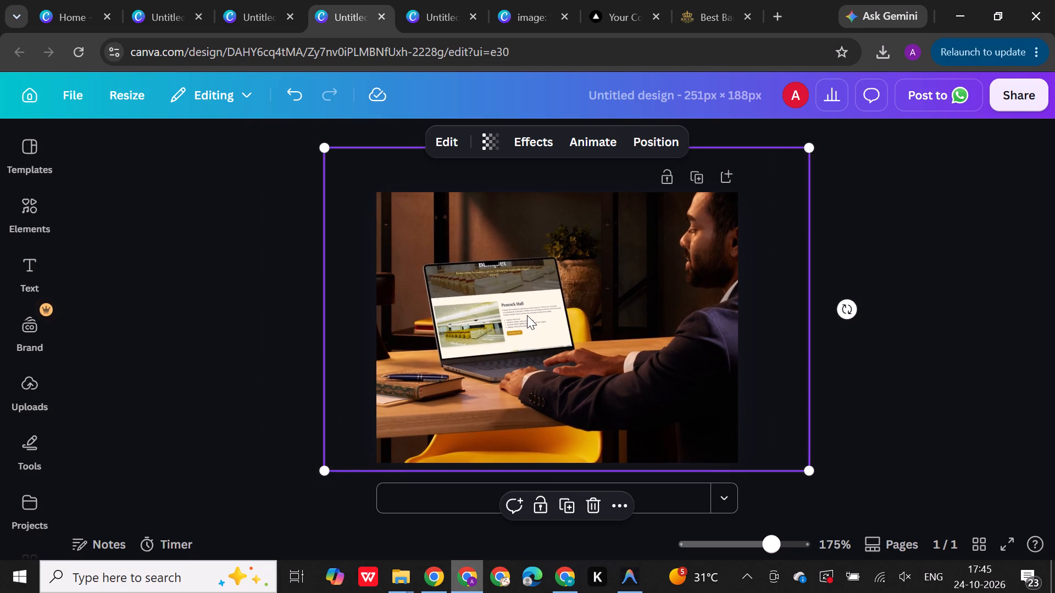
{"action": "left_click_drag", "start_coordinate": [252, 275], "coordinate": [250, 315]}
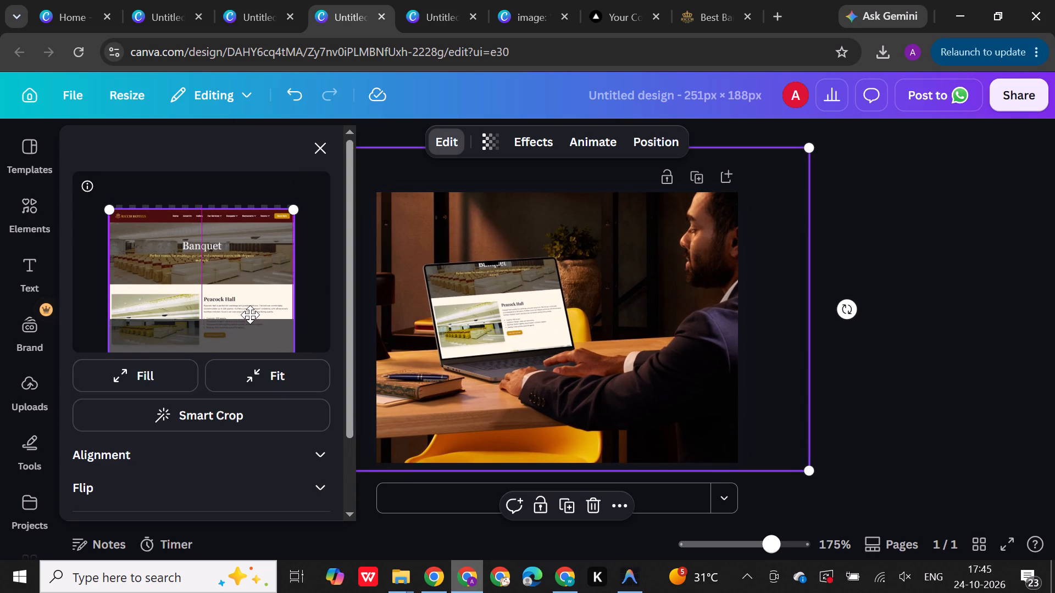
{"action": "left_click_drag", "start_coordinate": [250, 315], "coordinate": [250, 316]}
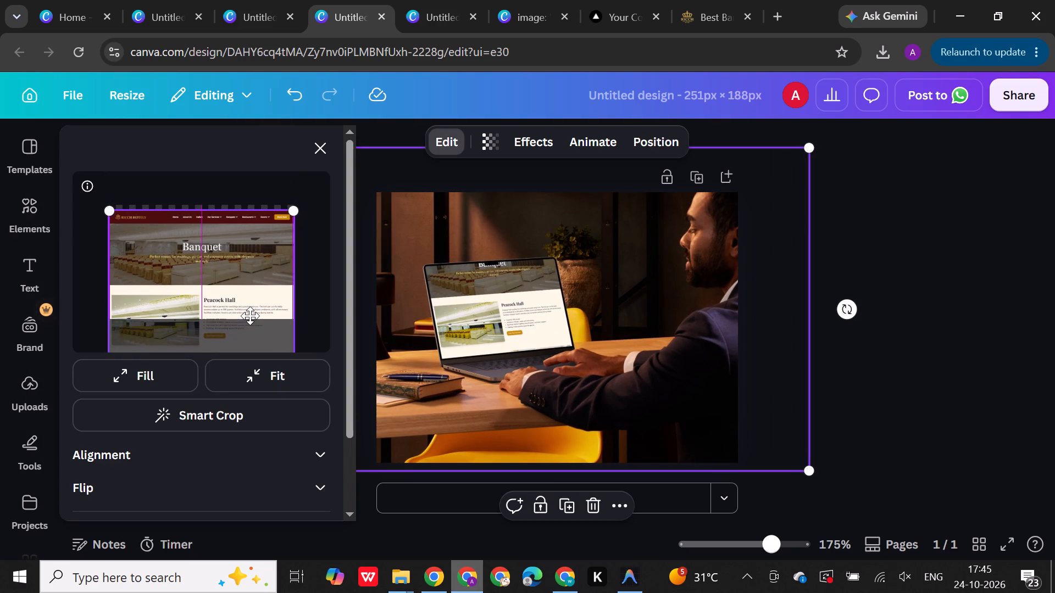
{"action": "left_click_drag", "start_coordinate": [250, 316], "coordinate": [250, 310]}
{"action": "scroll", "coordinate": [234, 450], "scroll_direction": "down", "scroll_amount": 6}
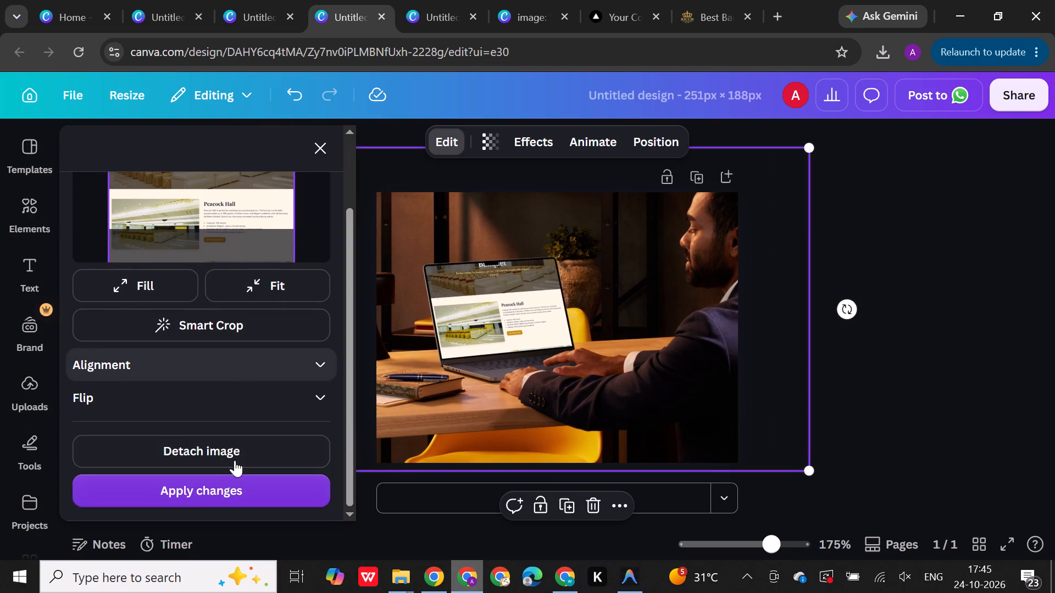
{"action": "left_click", "coordinate": [221, 492]}
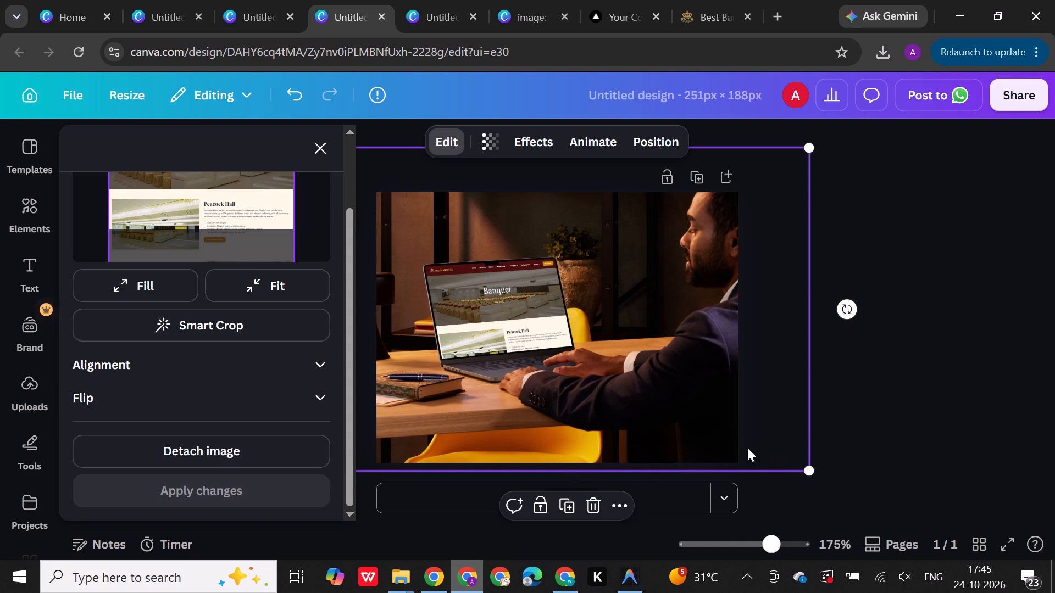
{"action": "left_click", "coordinate": [324, 142]}
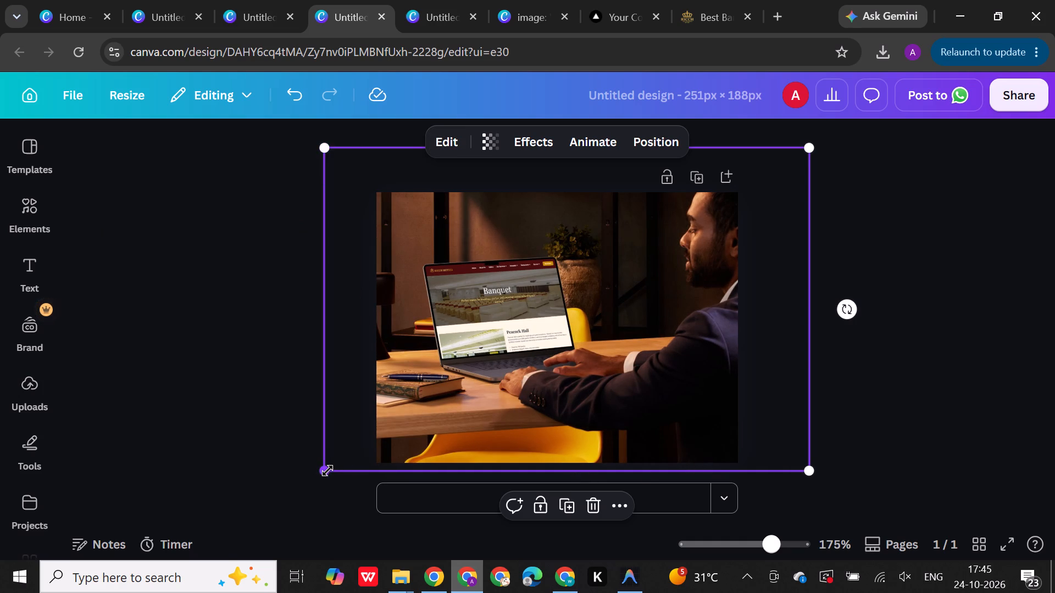
Enlarge the mockup well beyond the page edges and move it to bring the laptop closer into view.
{"action": "left_click_drag", "start_coordinate": [327, 471], "coordinate": [145, 592]}
{"action": "left_click_drag", "start_coordinate": [525, 404], "coordinate": [592, 391]}
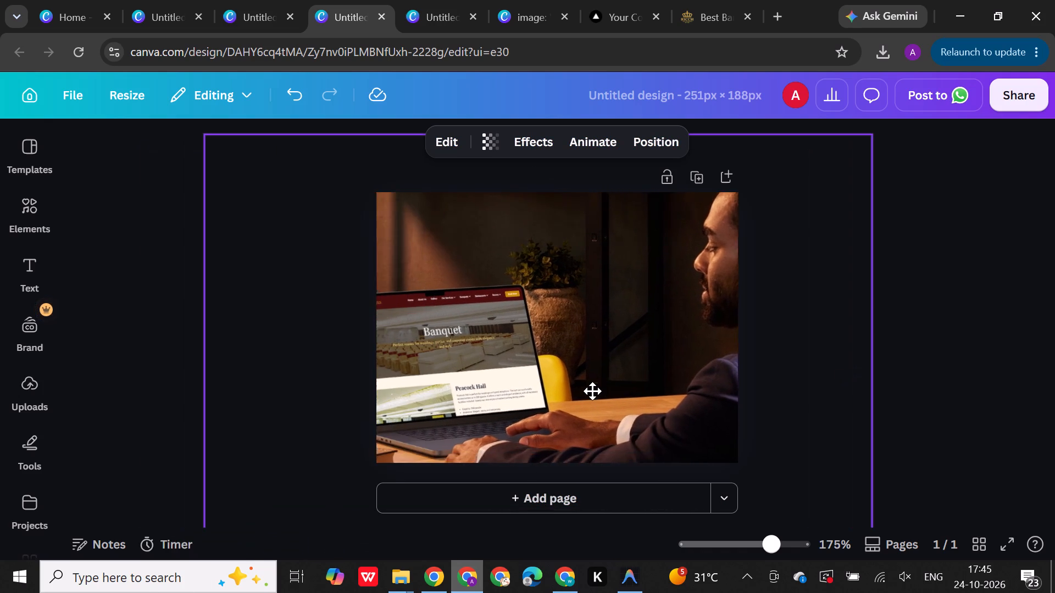
{"action": "left_click_drag", "start_coordinate": [592, 391], "coordinate": [676, 387]}
{"action": "left_click_drag", "start_coordinate": [962, 132], "coordinate": [992, 120]}
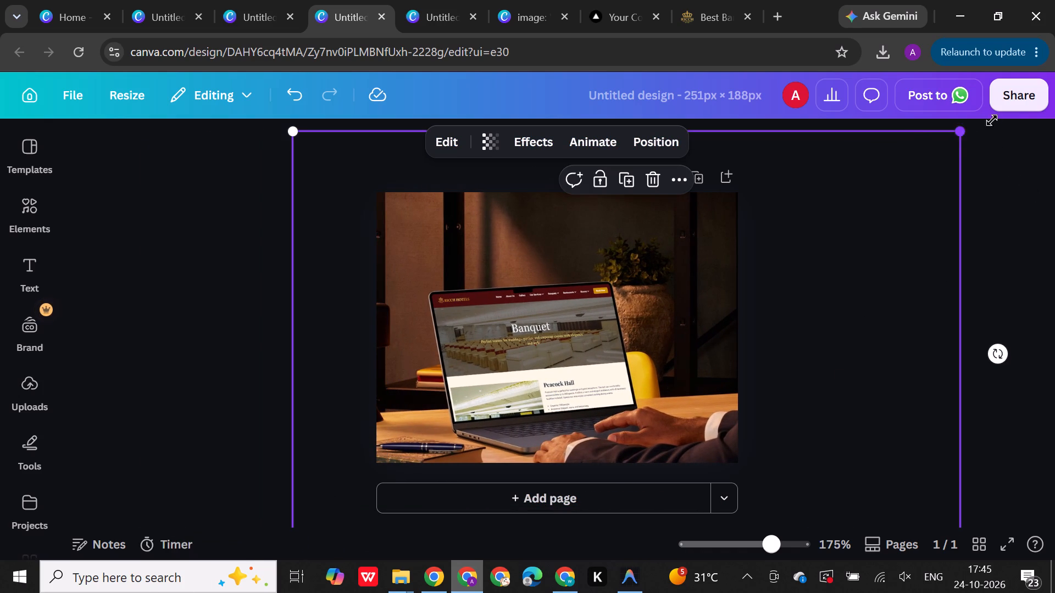
{"action": "left_click_drag", "start_coordinate": [992, 120], "coordinate": [1054, 51]}
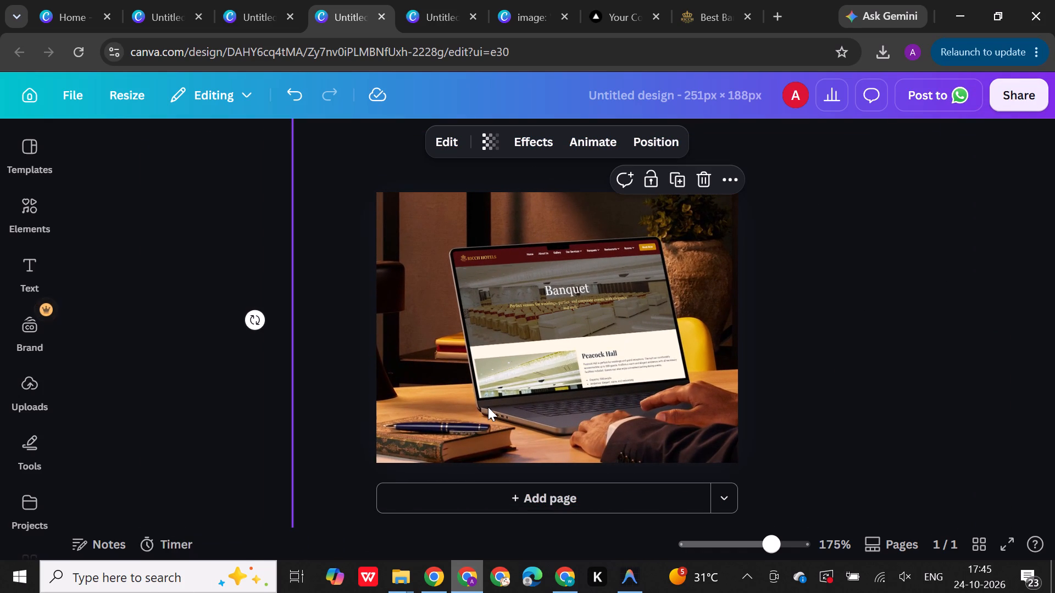
{"action": "scroll", "coordinate": [518, 400], "scroll_direction": "up", "scroll_amount": 2}
{"action": "left_click_drag", "start_coordinate": [578, 383], "coordinate": [564, 354]}
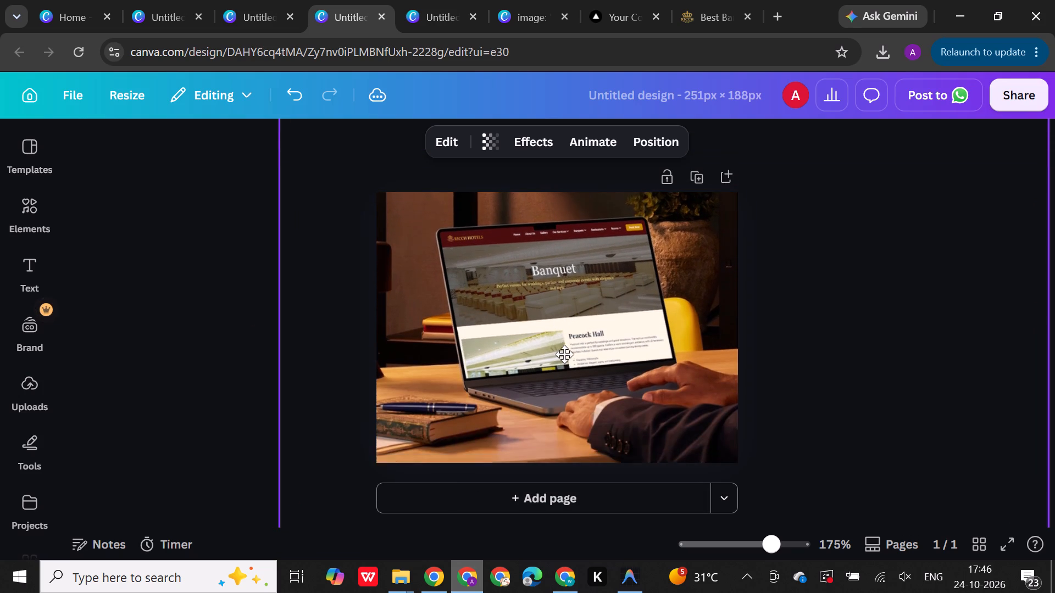
{"action": "left_click_drag", "start_coordinate": [564, 354], "coordinate": [591, 421]}
Enlarge the mockup further and position it so the whole laptop screen and the typing hands fill the page.
{"action": "left_click_drag", "start_coordinate": [520, 376], "coordinate": [493, 348]}
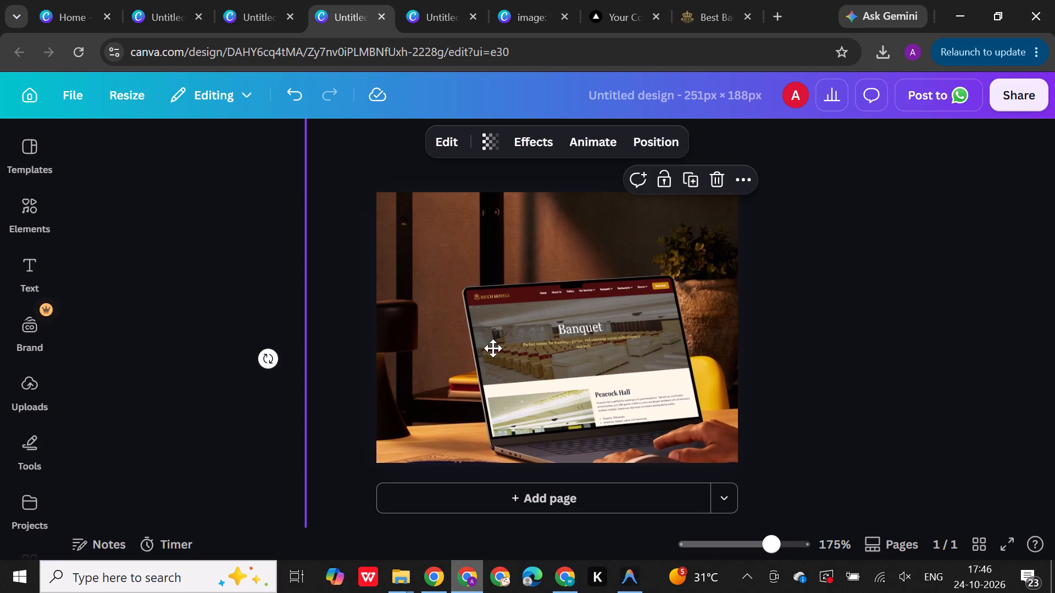
{"action": "left_click_drag", "start_coordinate": [493, 348], "coordinate": [474, 489]}
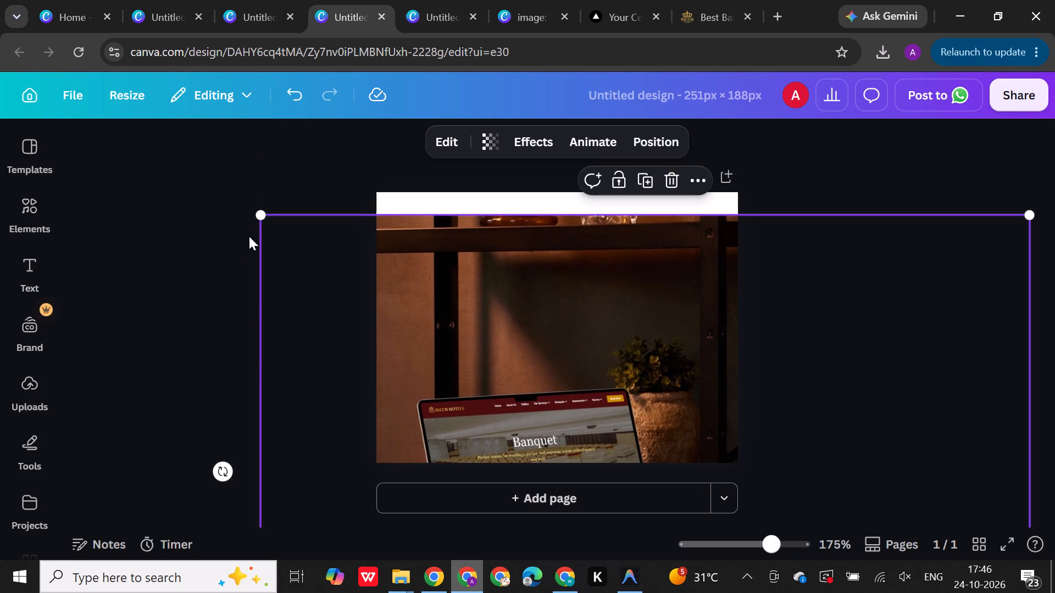
{"action": "left_click_drag", "start_coordinate": [265, 214], "coordinate": [159, 114]}
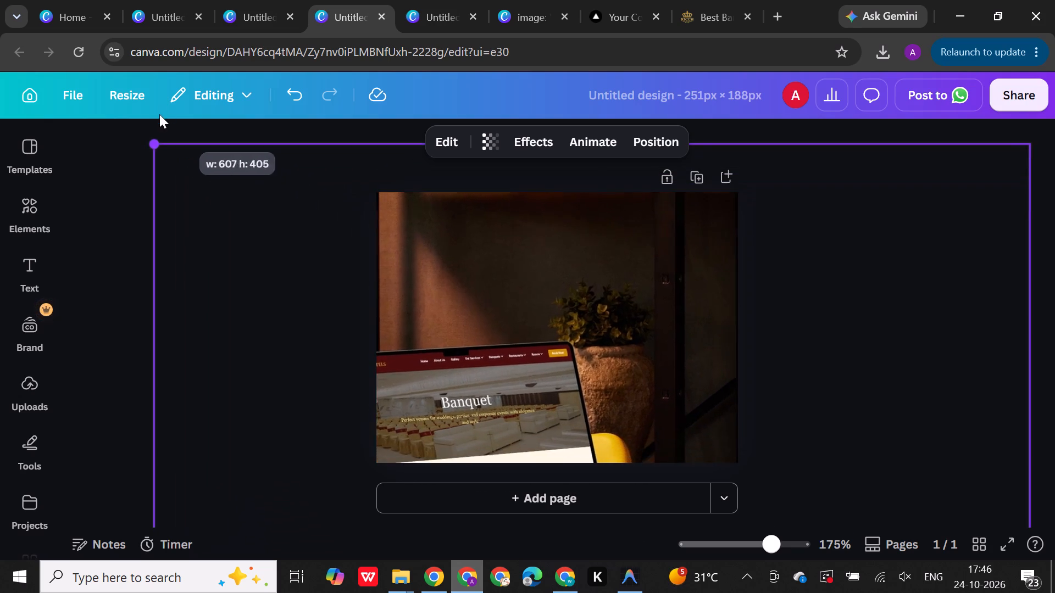
{"action": "left_click_drag", "start_coordinate": [159, 114], "coordinate": [99, 71]}
{"action": "left_click_drag", "start_coordinate": [445, 326], "coordinate": [624, 247]}
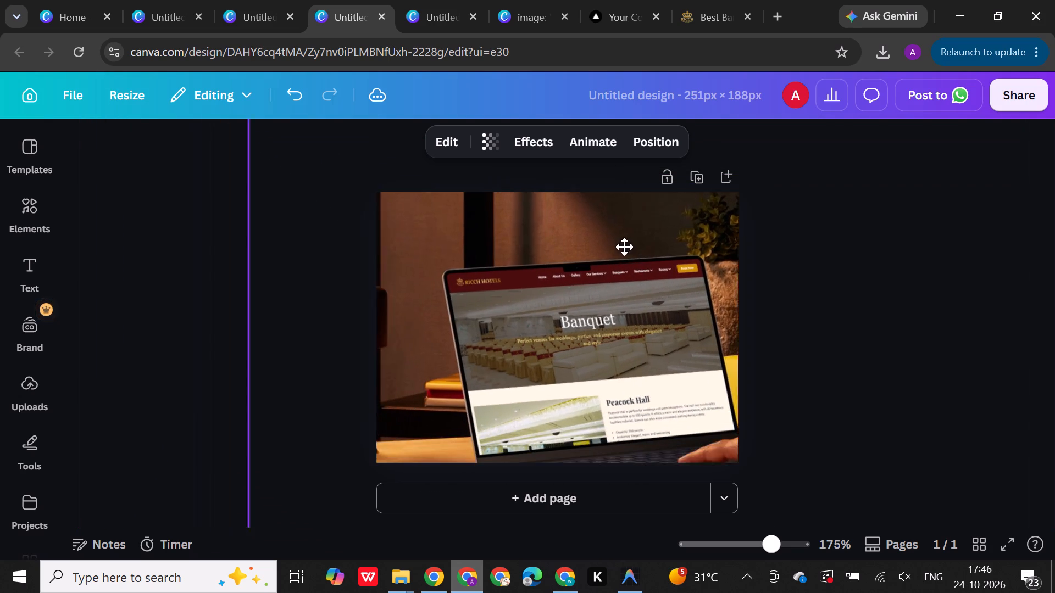
{"action": "left_click_drag", "start_coordinate": [624, 247], "coordinate": [573, 215]}
{"action": "left_click", "coordinate": [954, 317]}
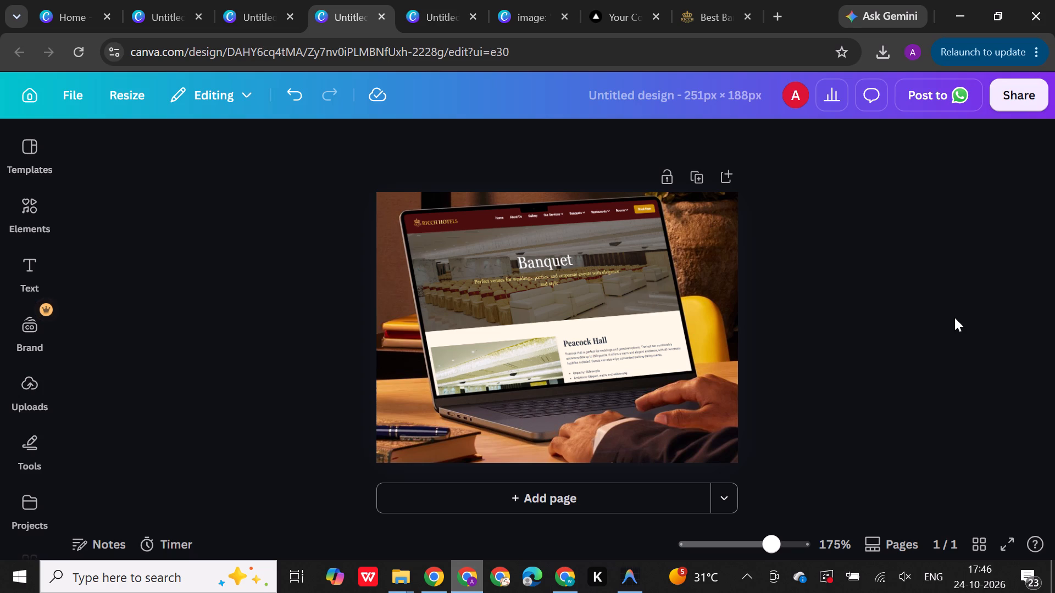
Download the finished laptop mockup as a high-quality PNG at 251 × 188 px.
{"action": "left_click", "coordinate": [1018, 99]}
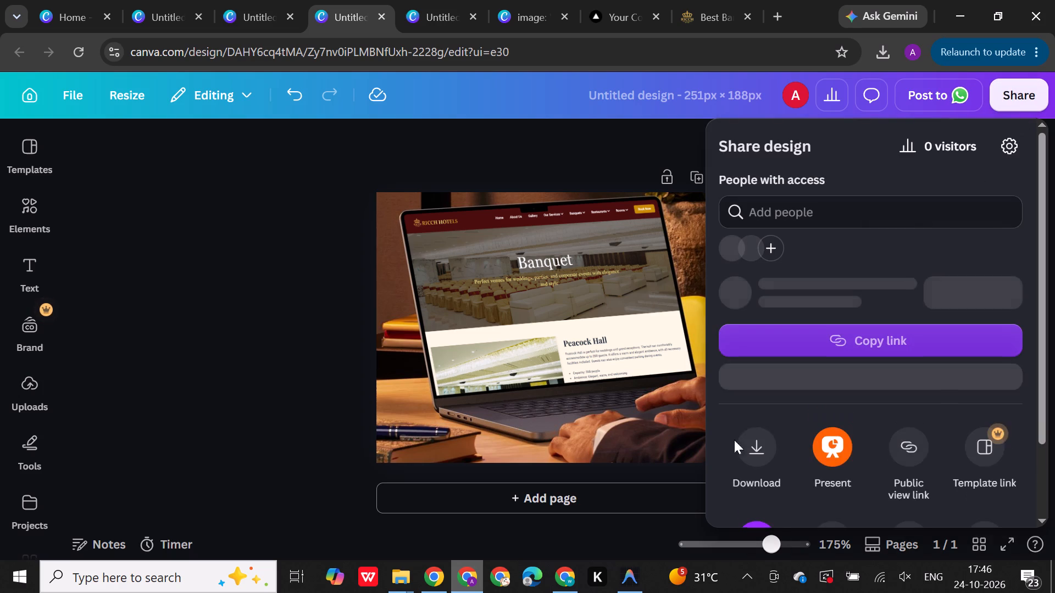
{"action": "left_click", "coordinate": [742, 472]}
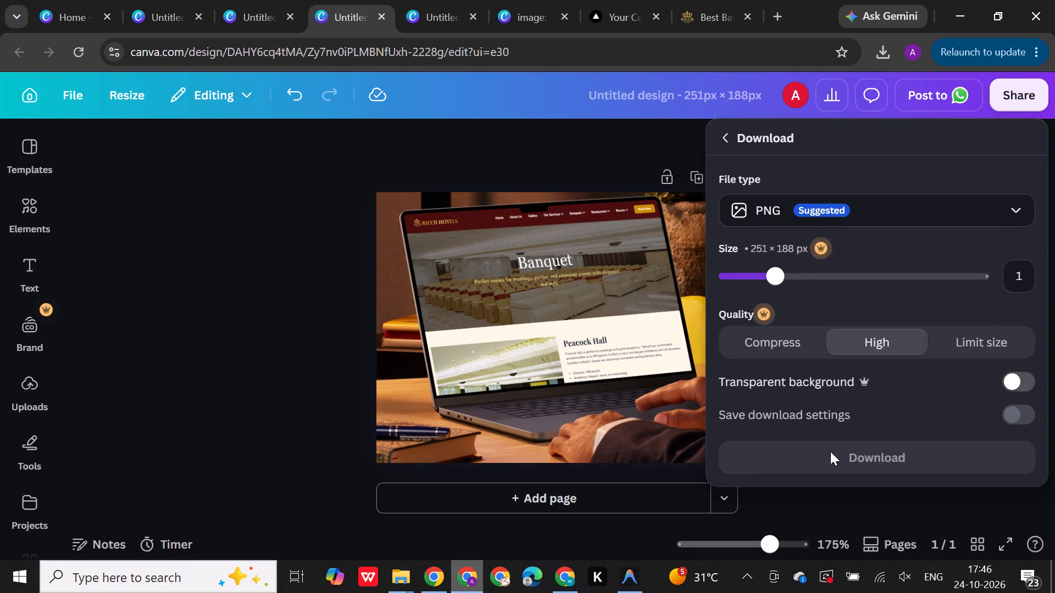
{"action": "left_click", "coordinate": [831, 462]}
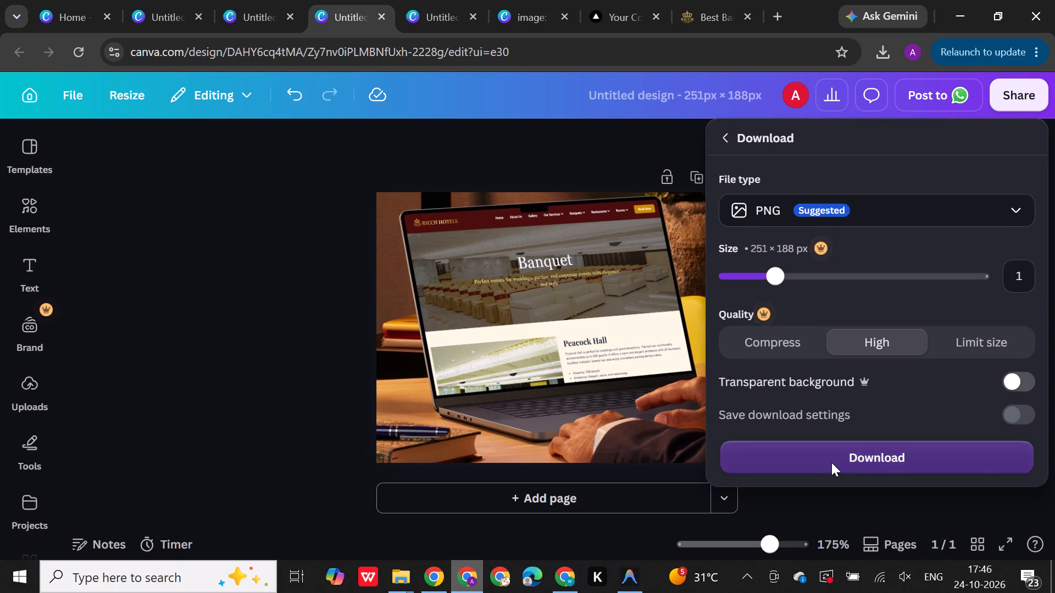
Switch to the Downloads folder in File Explorer and delete the image whose name starts with "image httpsimages.unsplash".
{"action": "left_click", "coordinate": [390, 586]}
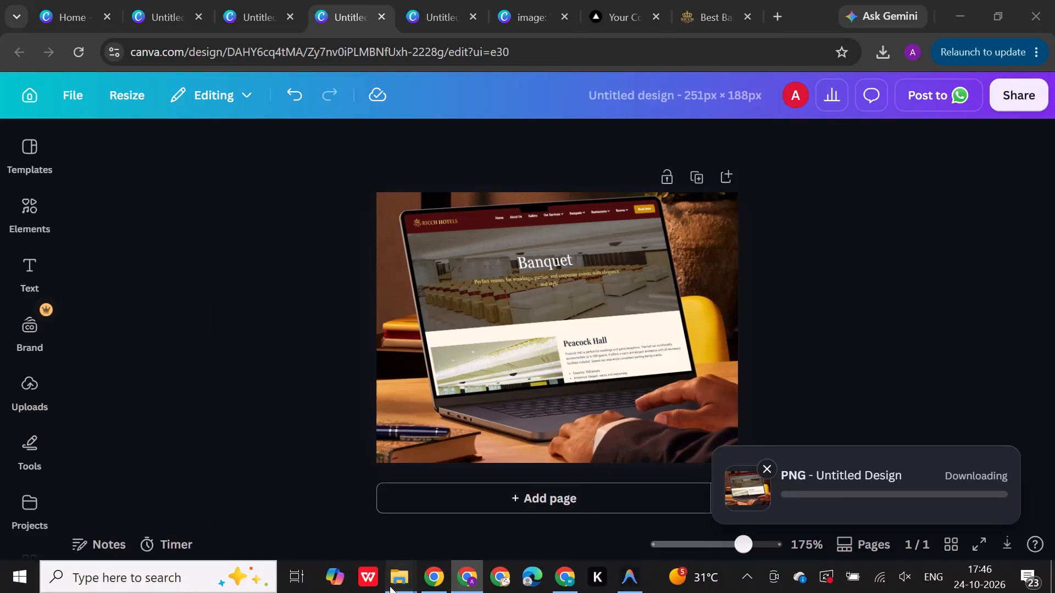
{"action": "left_click", "coordinate": [338, 512]}
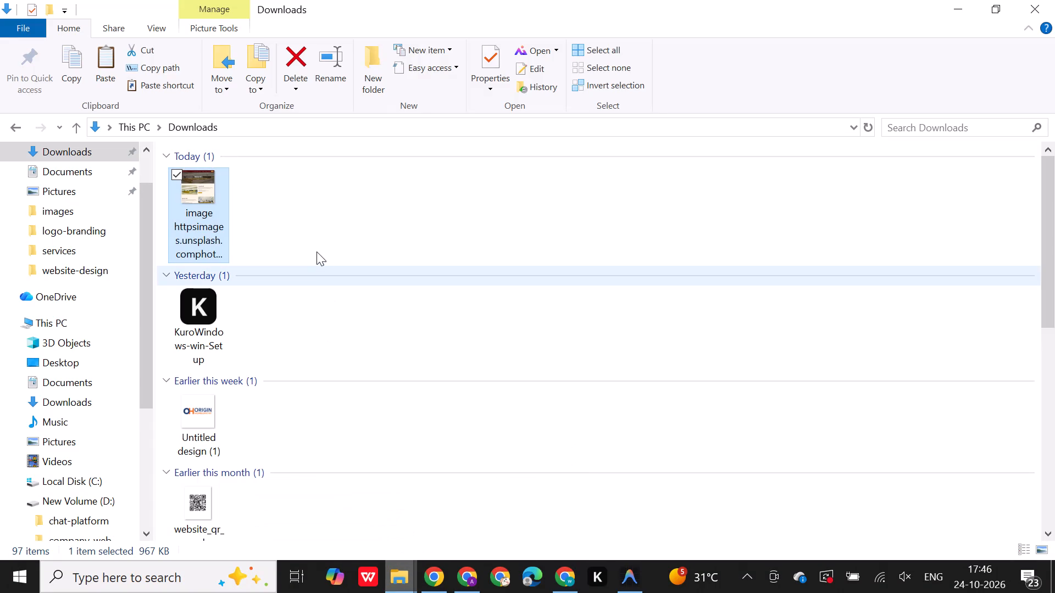
{"action": "left_click", "coordinate": [307, 46]}
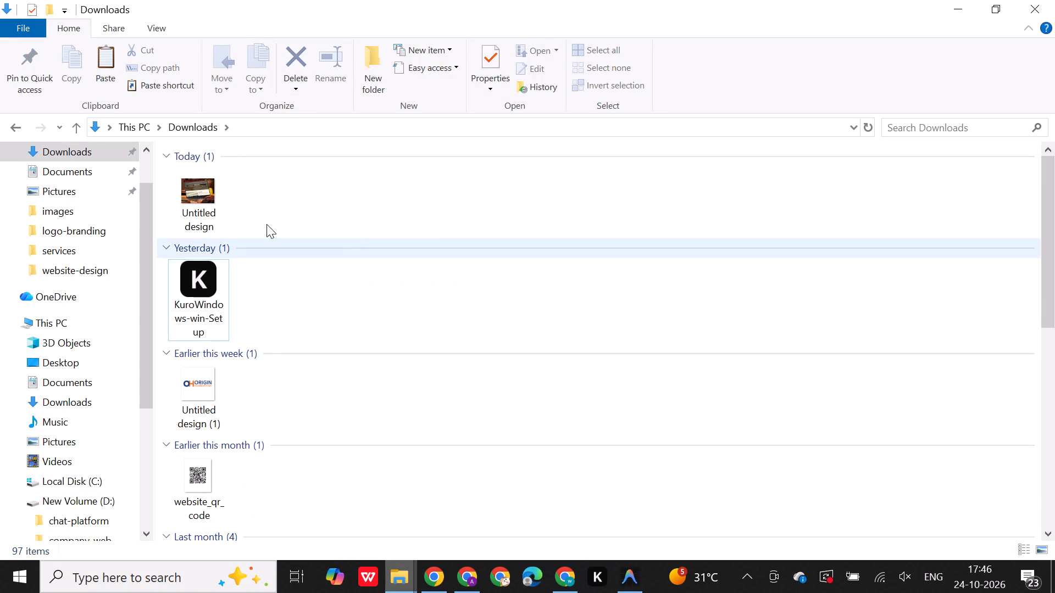
Copy the newly downloaded "Untitled design" mockup from Downloads into the project's website-design folder.
{"action": "left_click", "coordinate": [204, 219]}
{"action": "key", "text": "ctrl+c"}
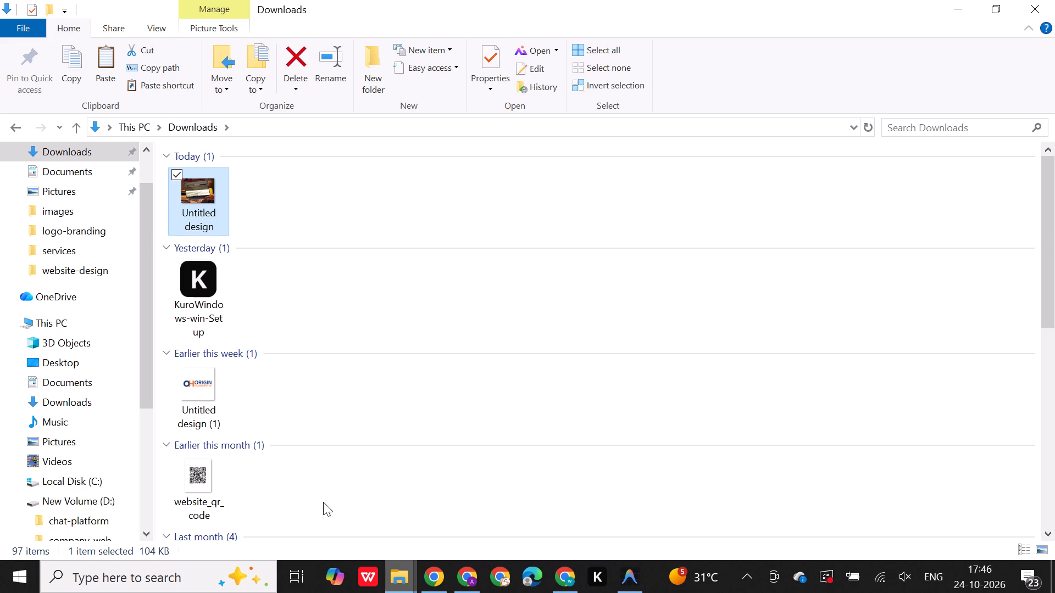
{"action": "left_click", "coordinate": [396, 581]}
{"action": "left_click", "coordinate": [475, 519]}
{"action": "key", "text": "ctrl+v"}
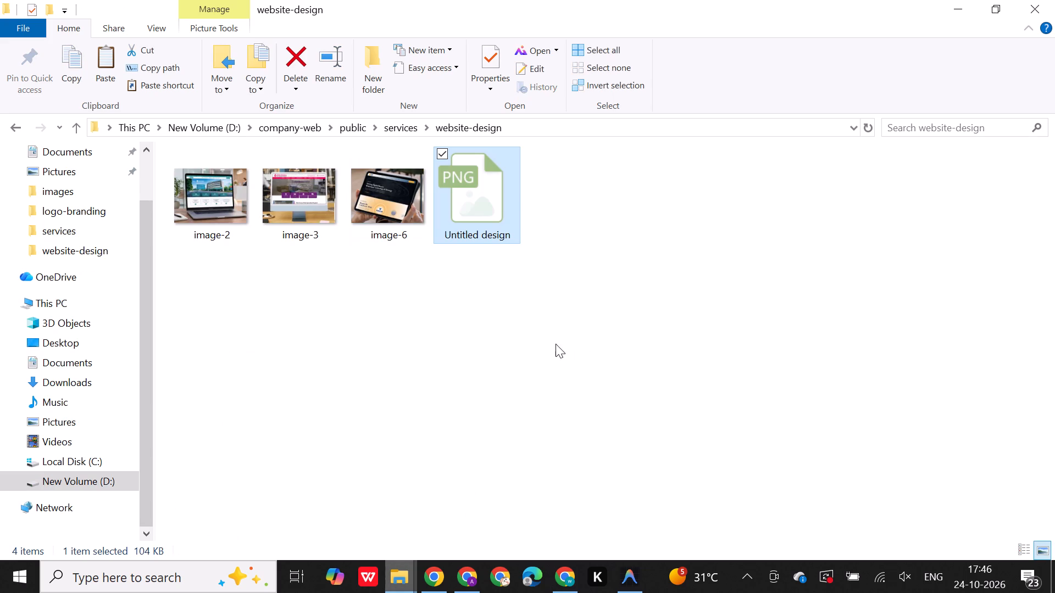
Rename the tablet mockup image-6 in the website-design folder as image-5.
{"action": "left_click", "coordinate": [380, 221]}
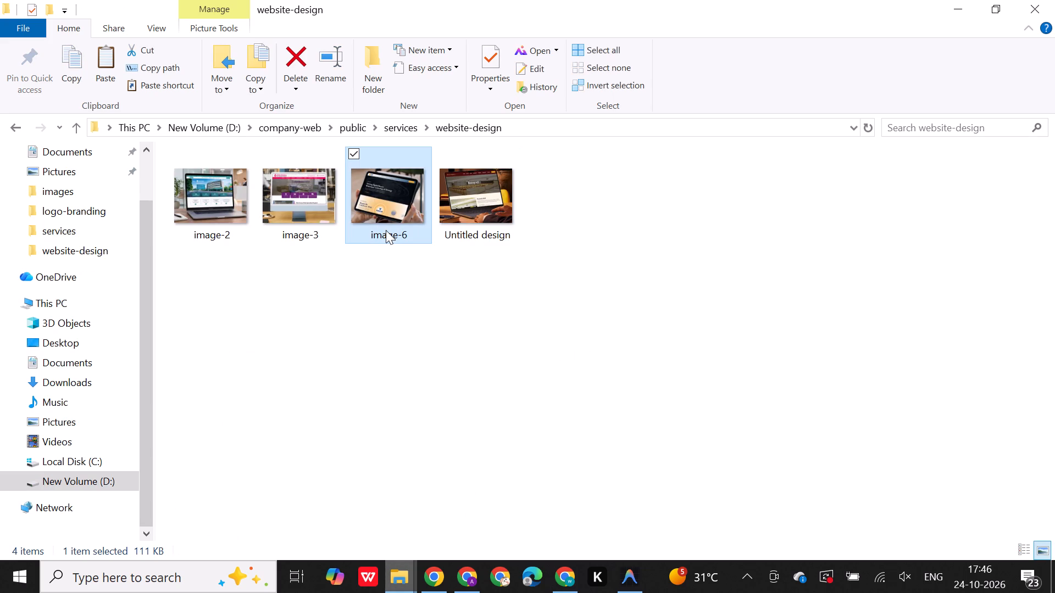
{"action": "left_click", "coordinate": [323, 79]}
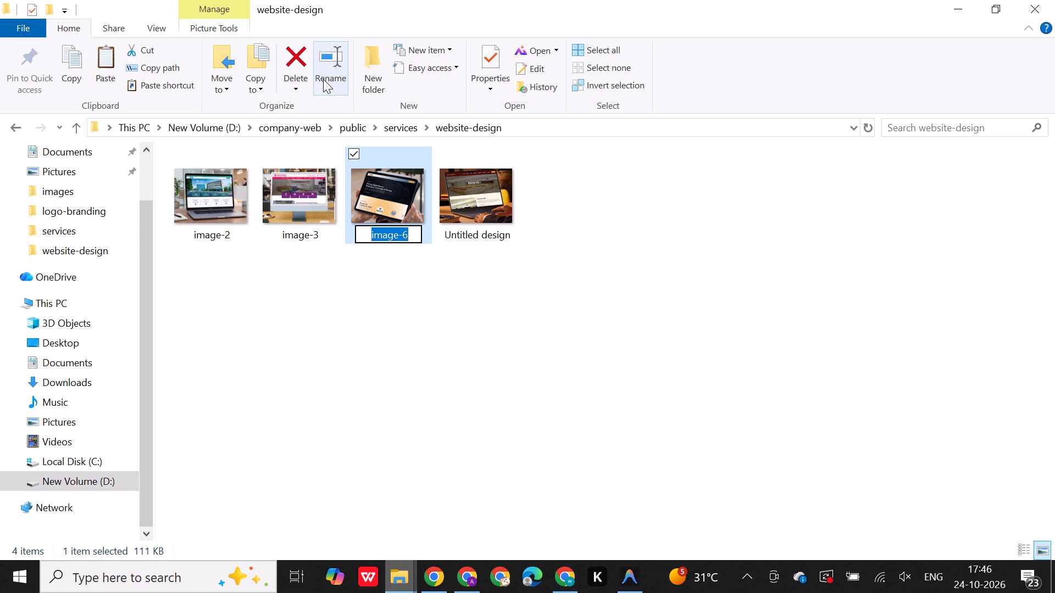
{"action": "type", "text": "image-"}
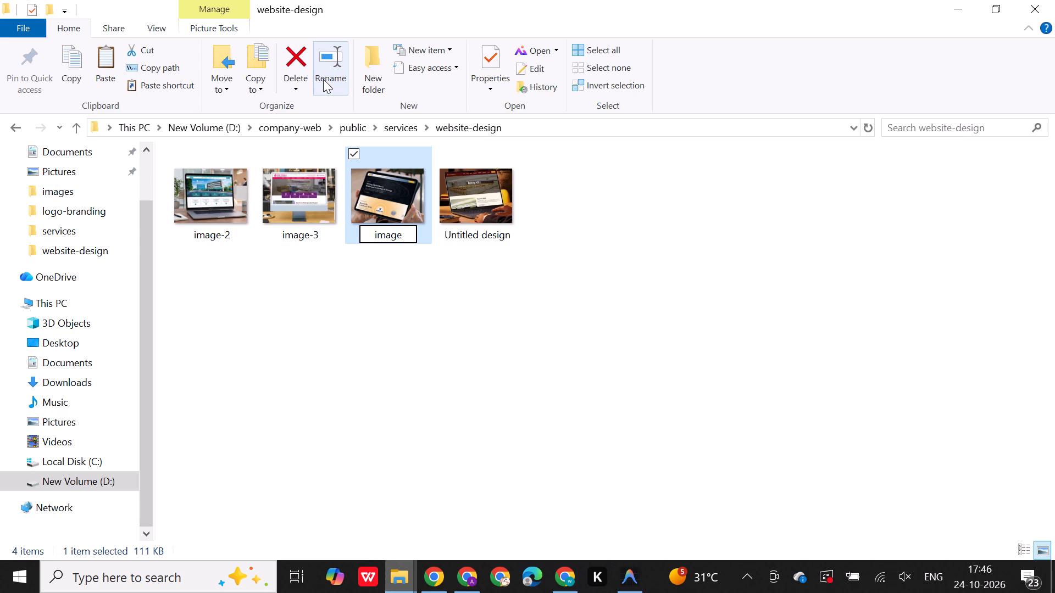
{"action": "key", "text": "5"}
{"action": "key", "text": "Return"}
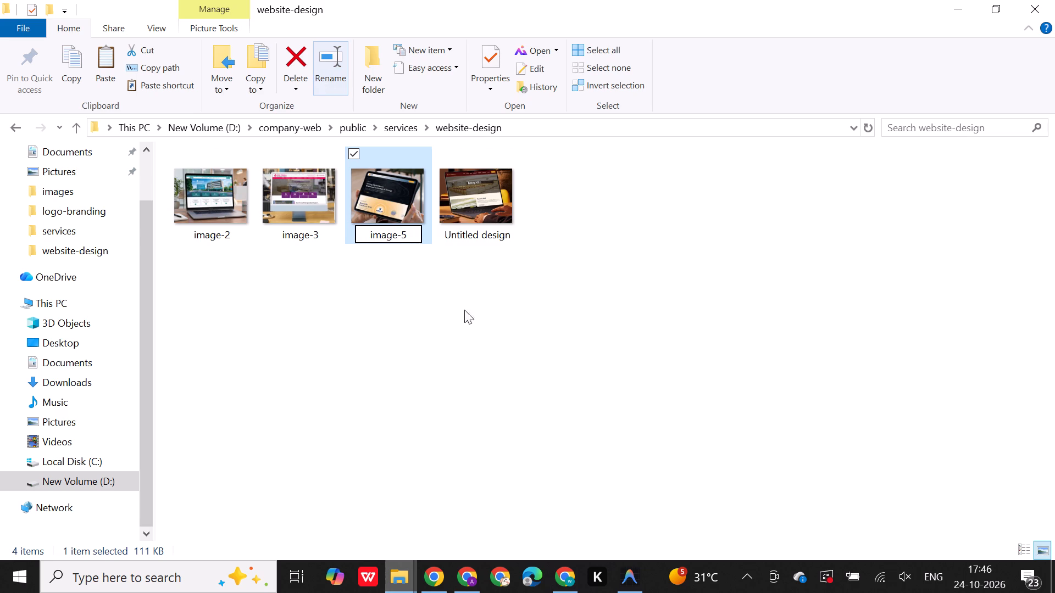
Rename the pasted banquet laptop mockup "Untitled design" as image-6 and refresh the folder.
{"action": "left_click", "coordinate": [469, 188]}
{"action": "left_click", "coordinate": [325, 66]}
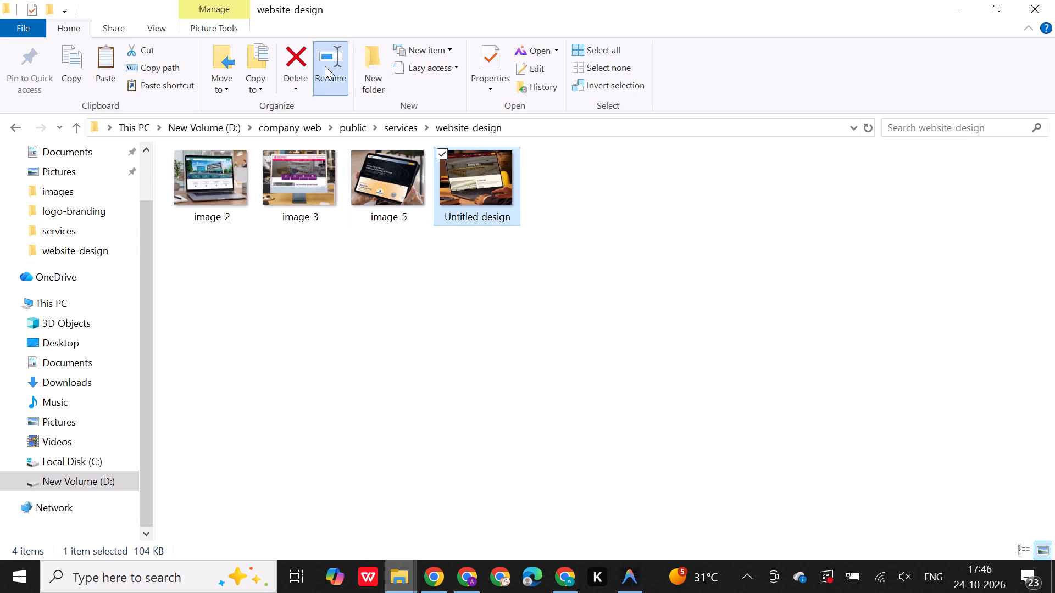
{"action": "type", "text": "image-6"}
{"action": "key", "text": "Return"}
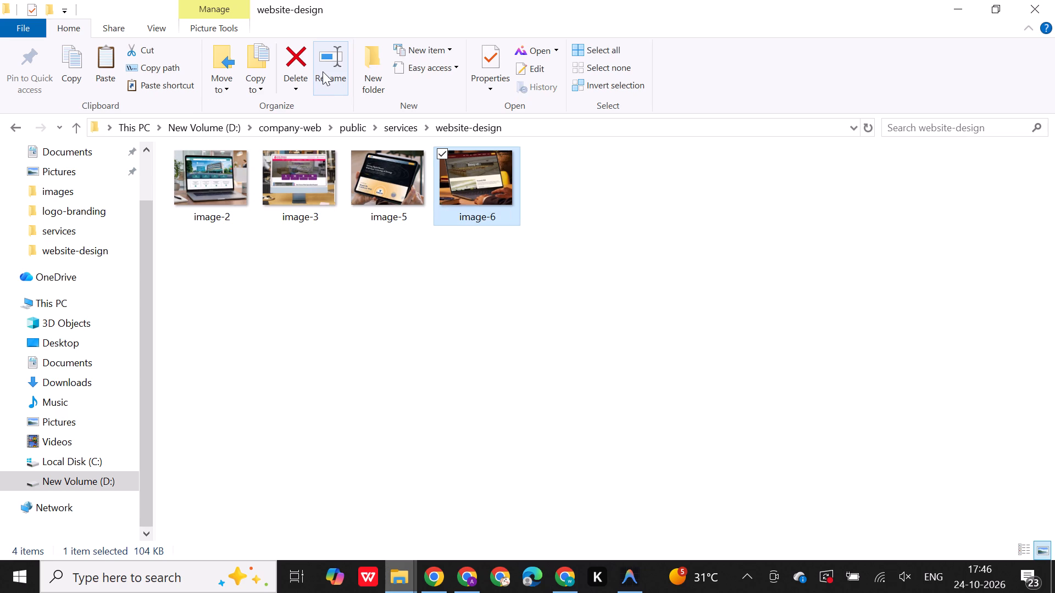
{"action": "key", "text": "ctrl+r"}
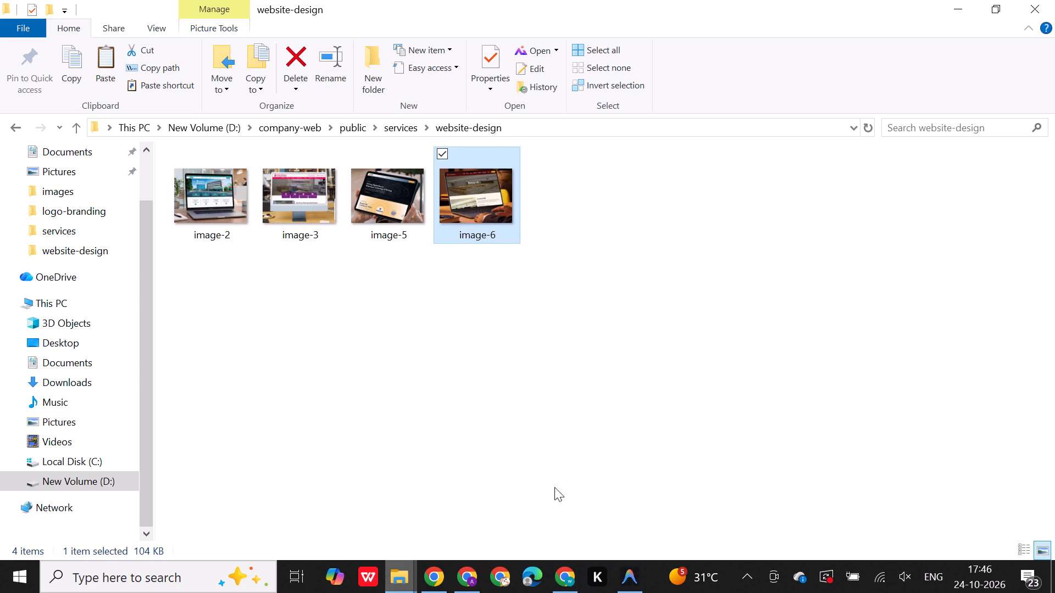
Switch to Chrome and reload the localhost website-design services page to check the gallery images.
{"action": "left_click", "coordinate": [476, 578]}
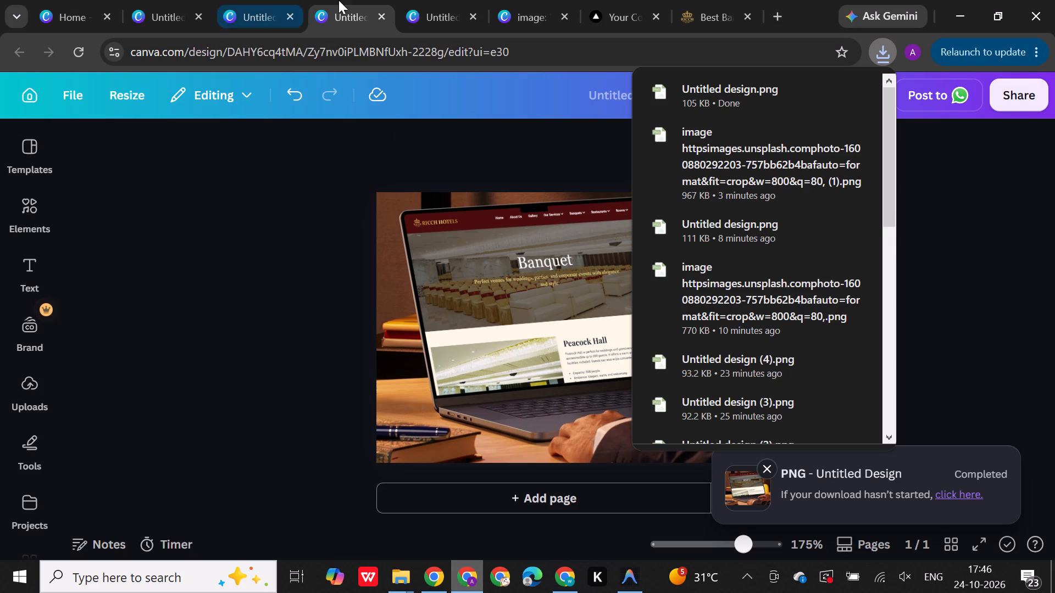
{"action": "left_click", "coordinate": [618, 0]}
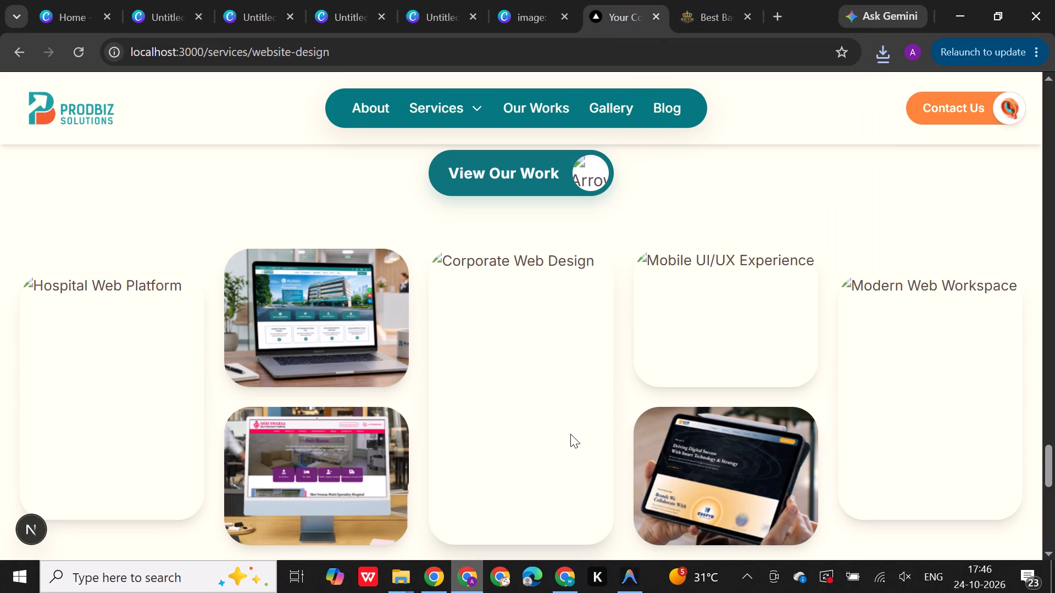
{"action": "key", "text": "ctrl+r"}
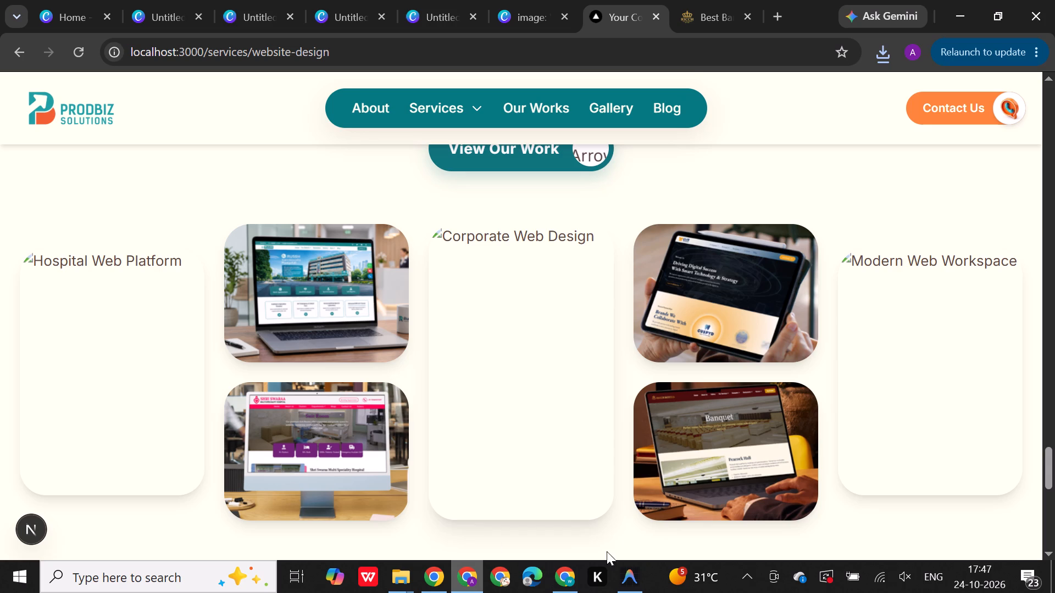
{"action": "left_click", "coordinate": [658, 535]}
Open the GVR Infosystems website, gvrinfosystems.com, in a new tab.
{"action": "left_click", "coordinate": [775, 26]}
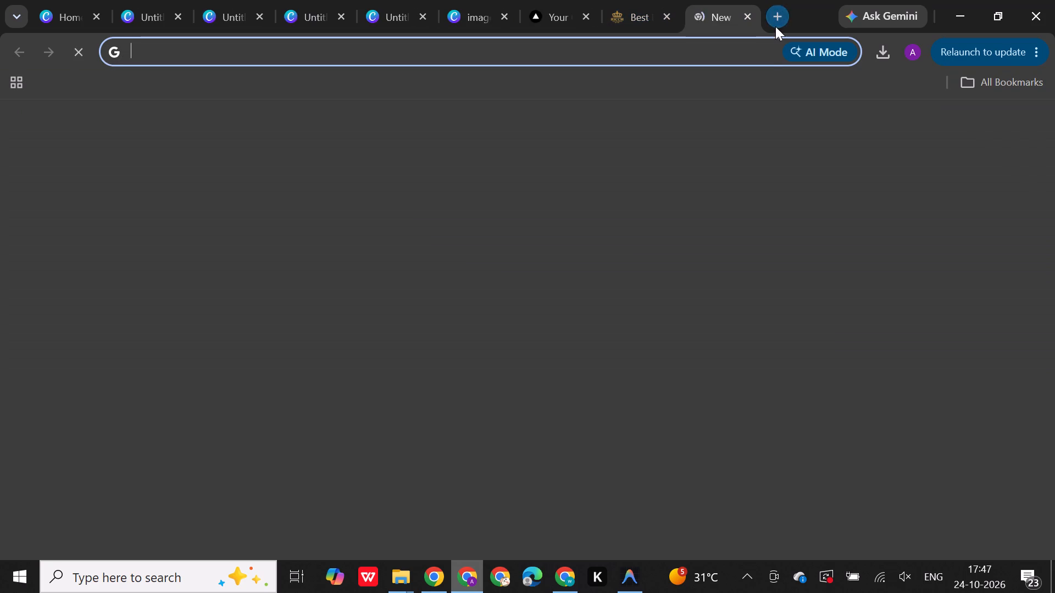
{"action": "key", "text": "g"}
{"action": "key", "text": "v"}
{"action": "key", "text": "r"}
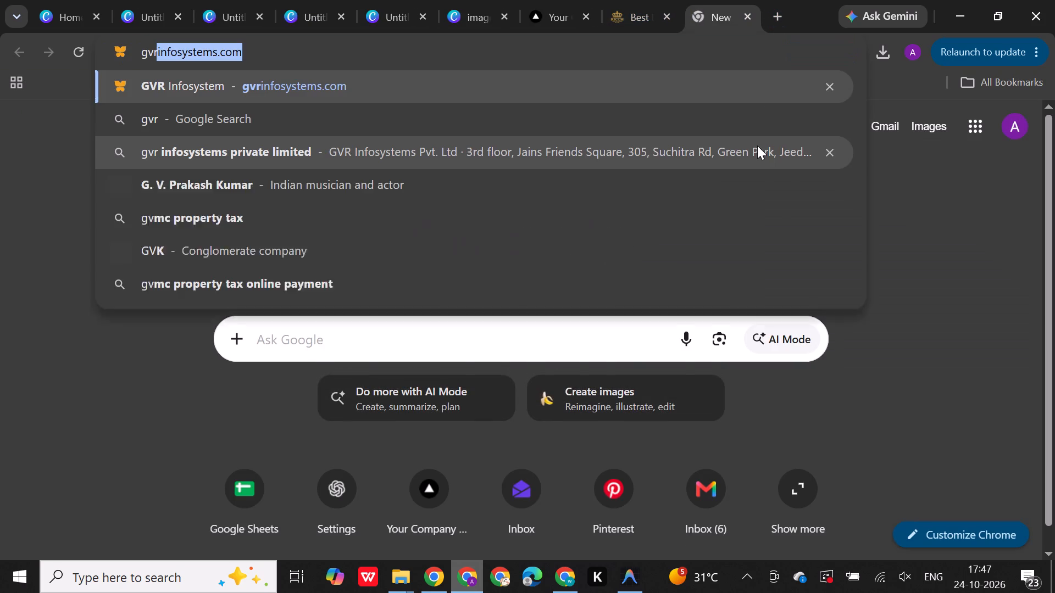
{"action": "key", "text": "Return"}
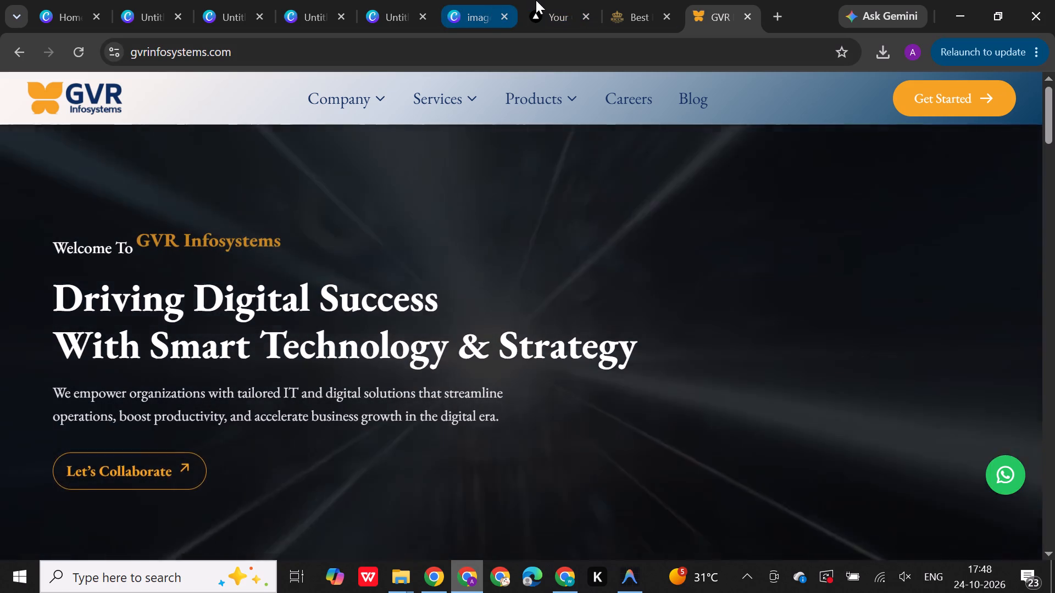
Revisit the Prodbiz gallery page, and in a new tab search Google for "padmavathi multispeciality hospital sangareddy".
{"action": "left_click", "coordinate": [543, 0]}
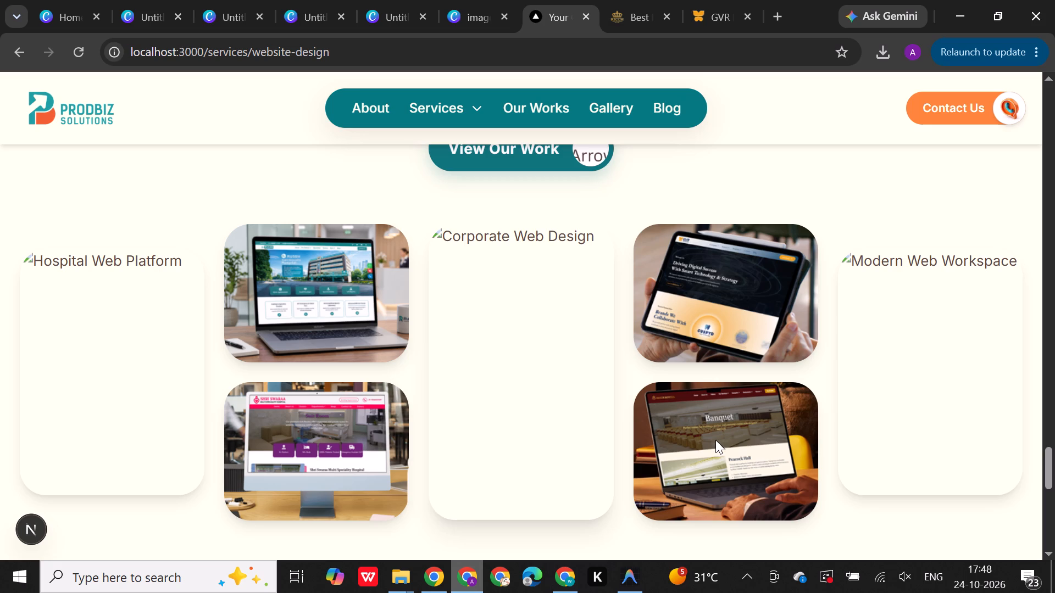
{"action": "left_click", "coordinate": [774, 8]}
{"action": "type", "text": "pad"}
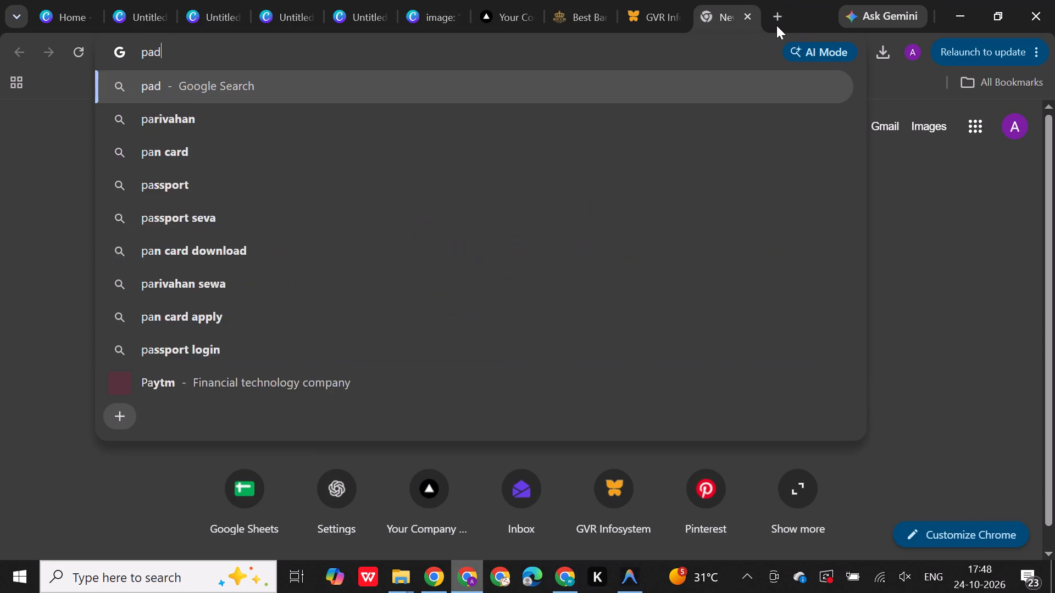
{"action": "type", "text": "mav"}
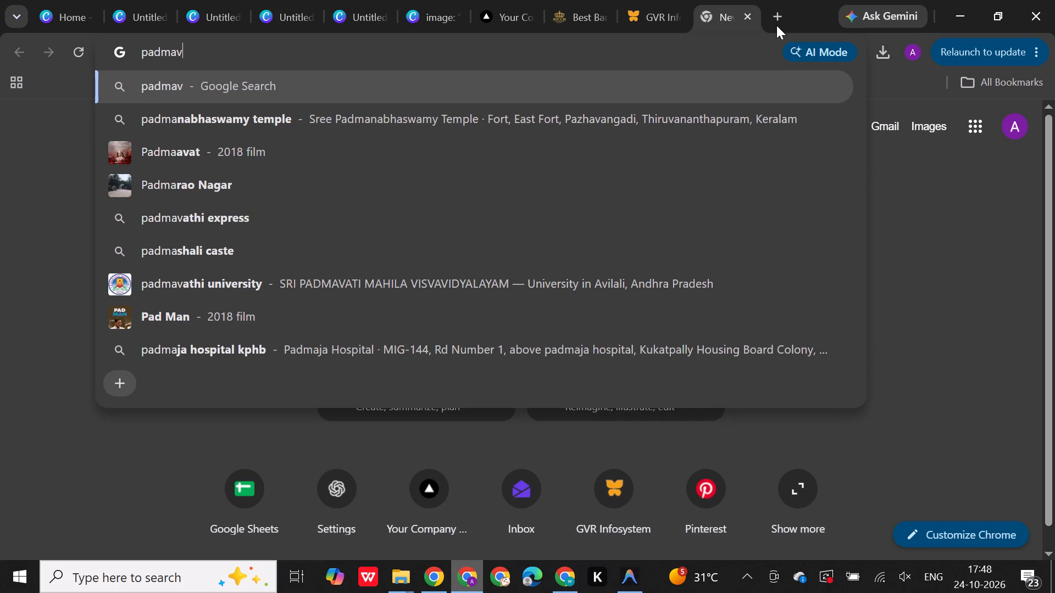
{"action": "key", "text": "a"}
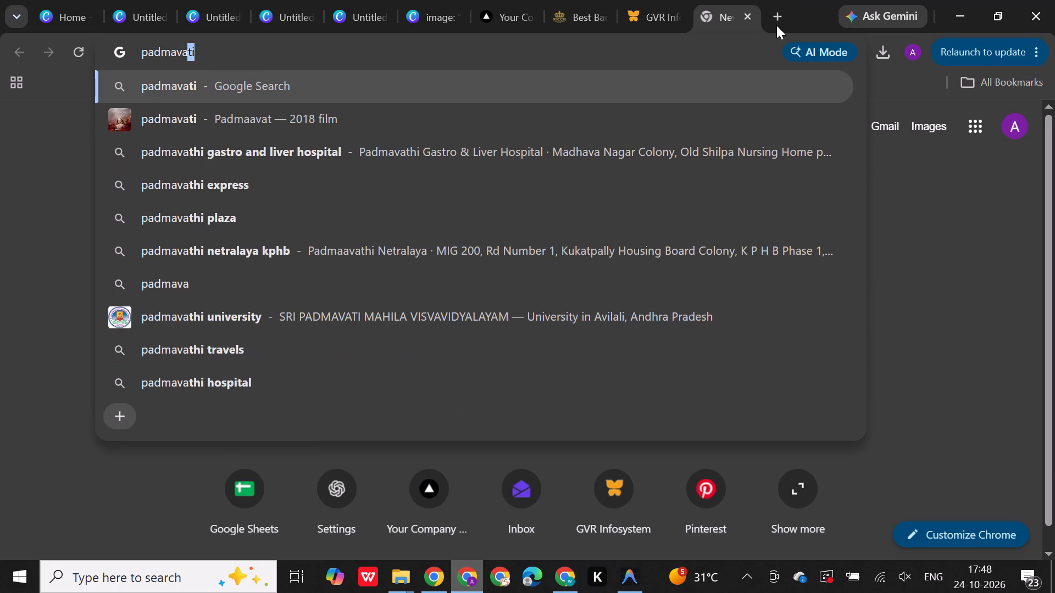
{"action": "key", "text": "t"}
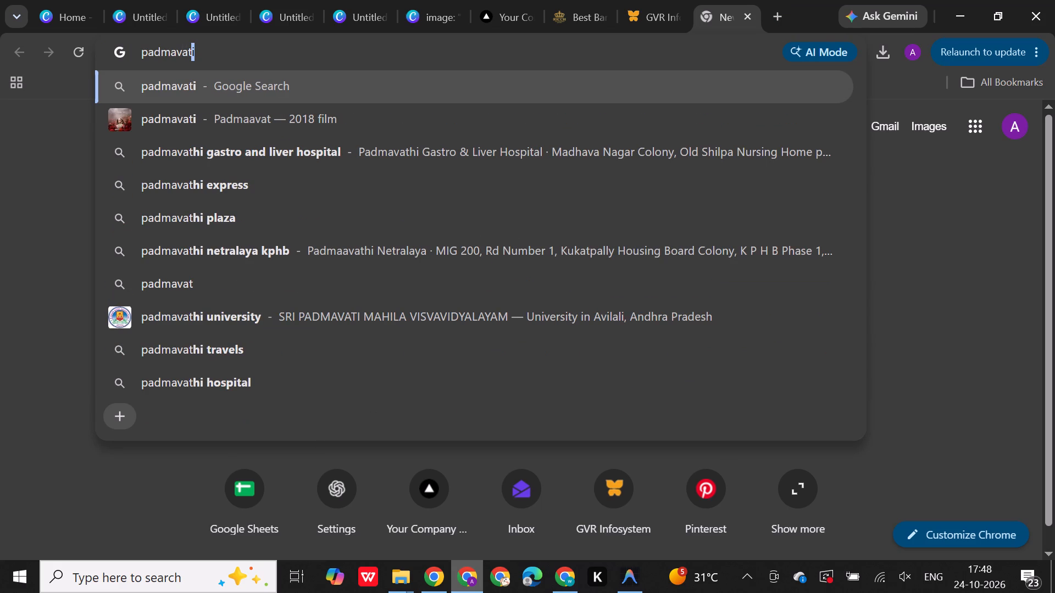
{"action": "key", "text": "i"}
{"action": "key", "text": "space"}
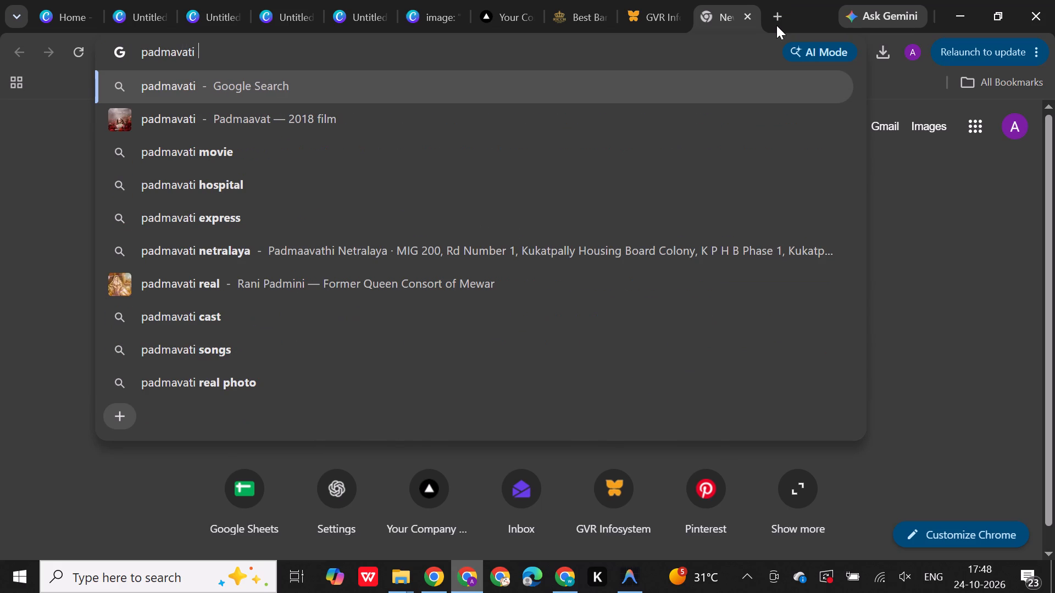
{"action": "type", "text": "mul"}
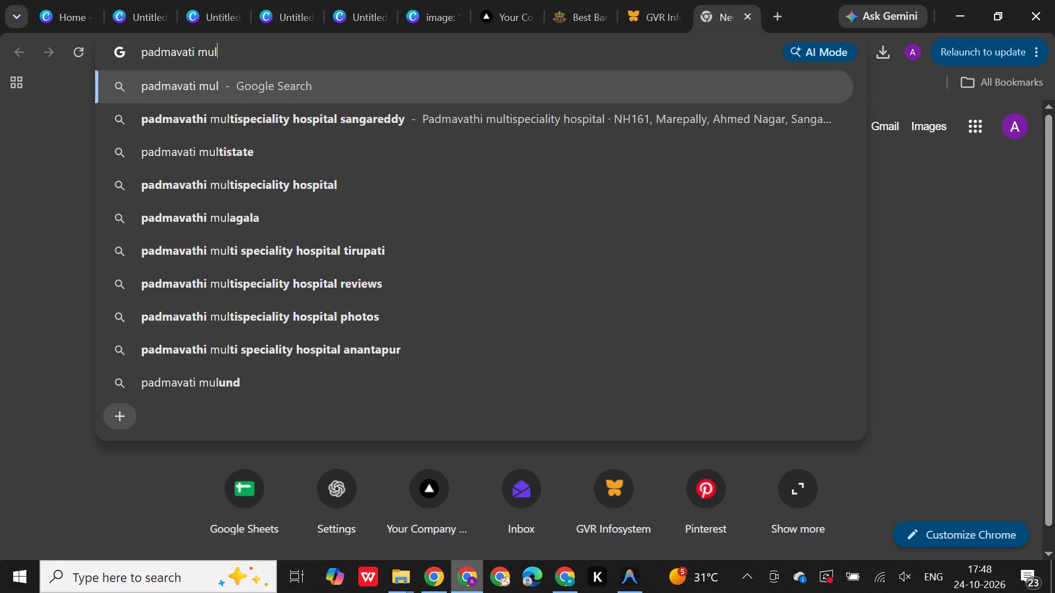
{"action": "left_click", "coordinate": [495, 128]}
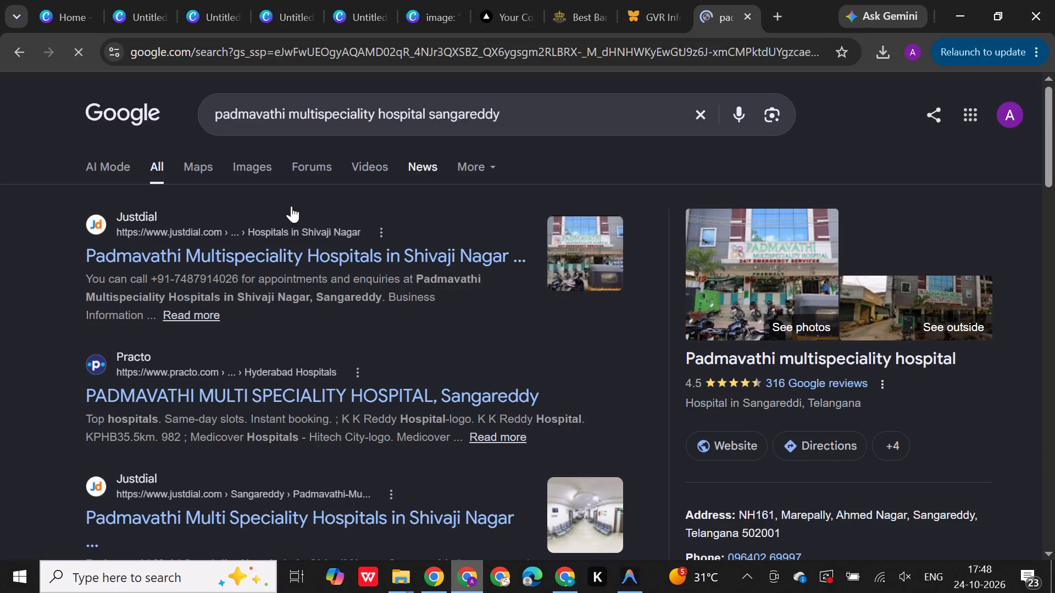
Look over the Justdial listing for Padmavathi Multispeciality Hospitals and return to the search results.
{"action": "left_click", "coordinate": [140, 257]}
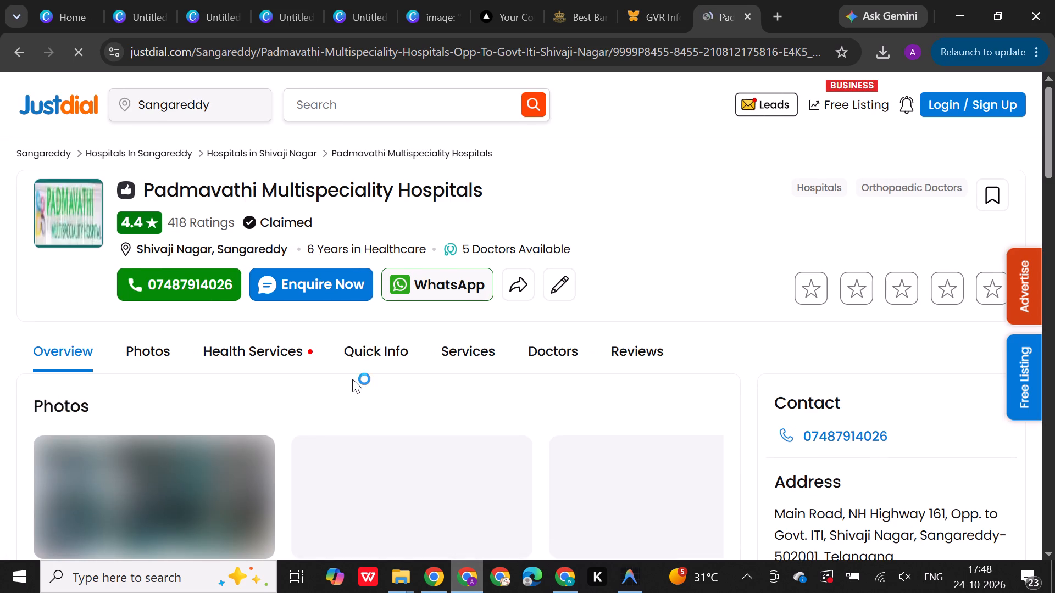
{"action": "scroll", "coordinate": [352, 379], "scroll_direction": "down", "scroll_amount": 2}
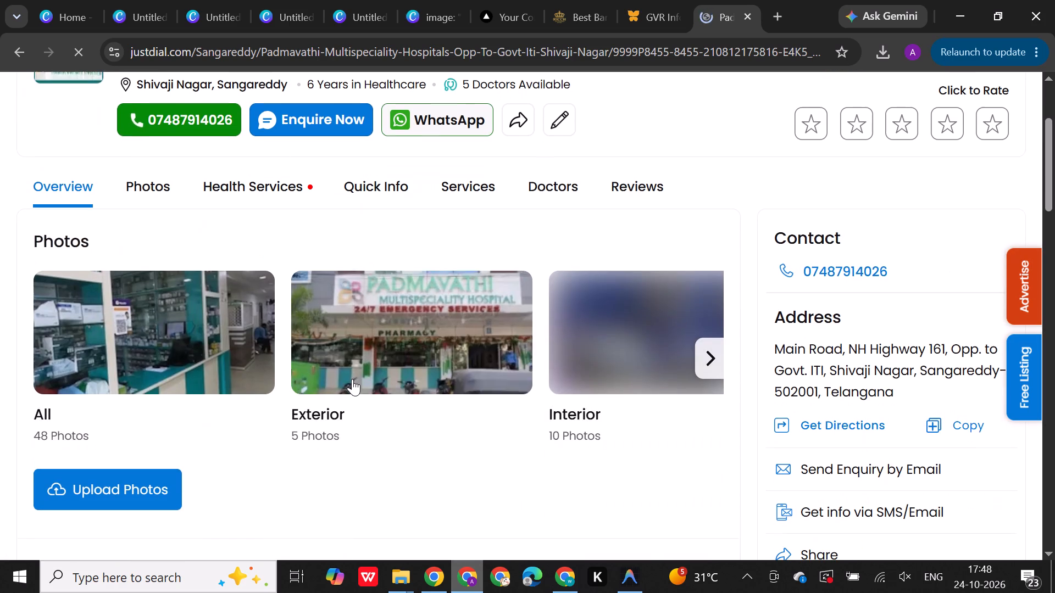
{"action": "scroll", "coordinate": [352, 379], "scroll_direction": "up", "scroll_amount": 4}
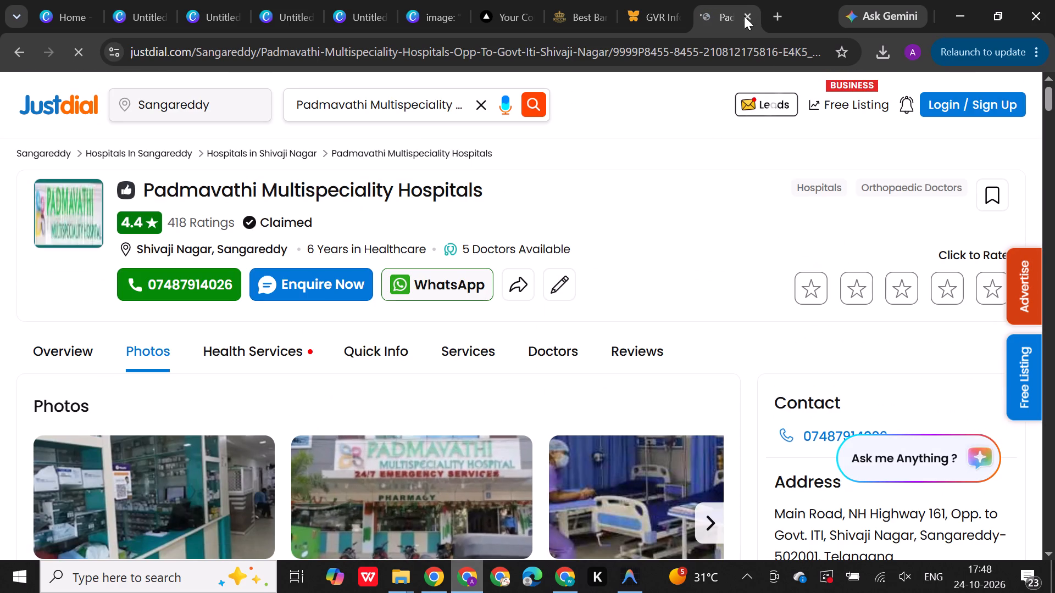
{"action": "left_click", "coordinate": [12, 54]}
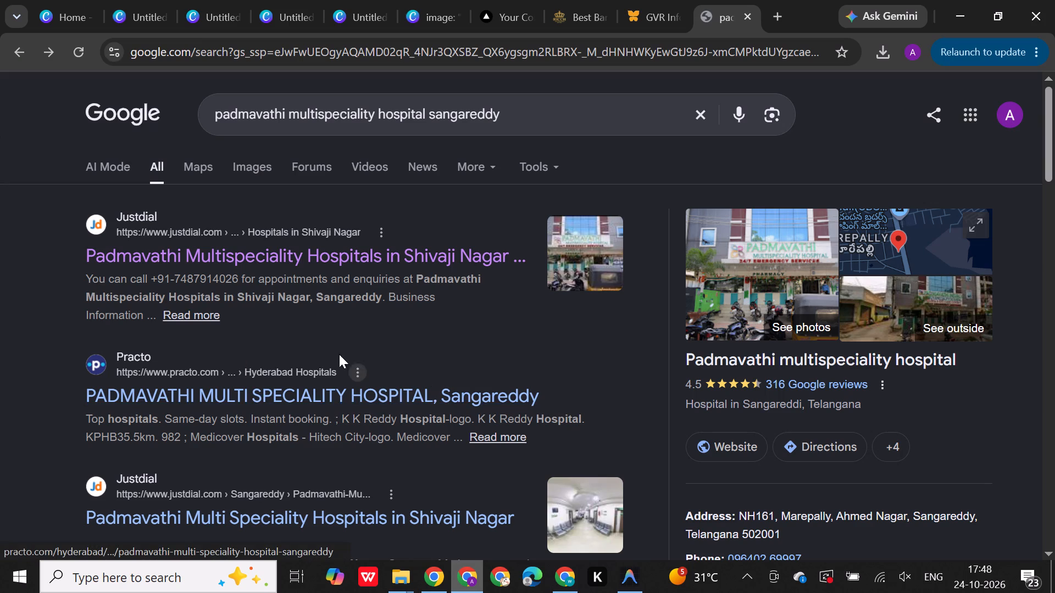
Open the hospital's own website, padmavathimultispecialityhospital.com, from its Google business listing and look over the page.
{"action": "scroll", "coordinate": [313, 352], "scroll_direction": "down", "scroll_amount": 1}
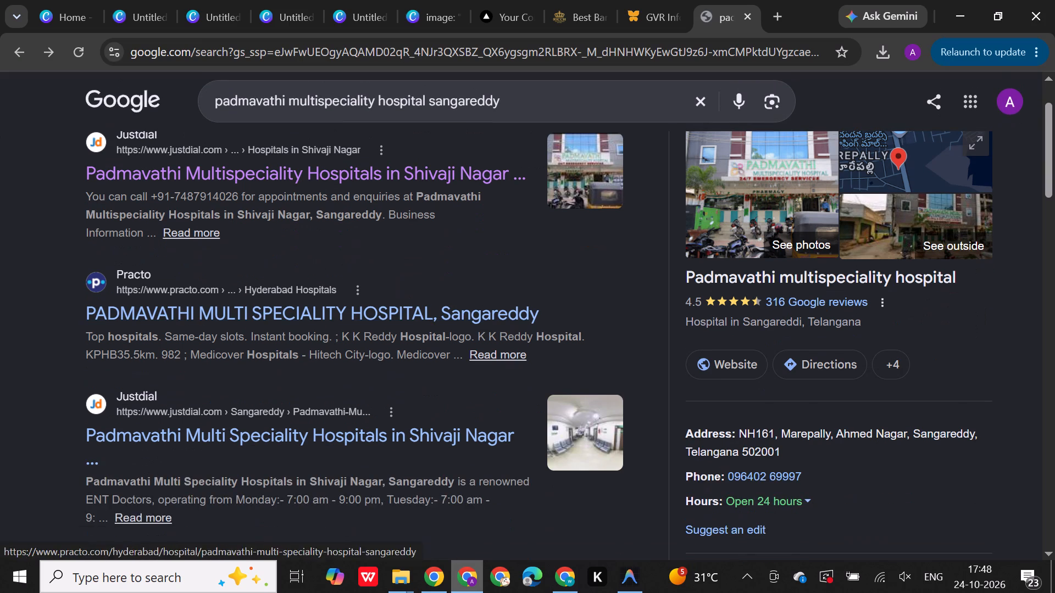
{"action": "scroll", "coordinate": [313, 352], "scroll_direction": "down", "scroll_amount": 1}
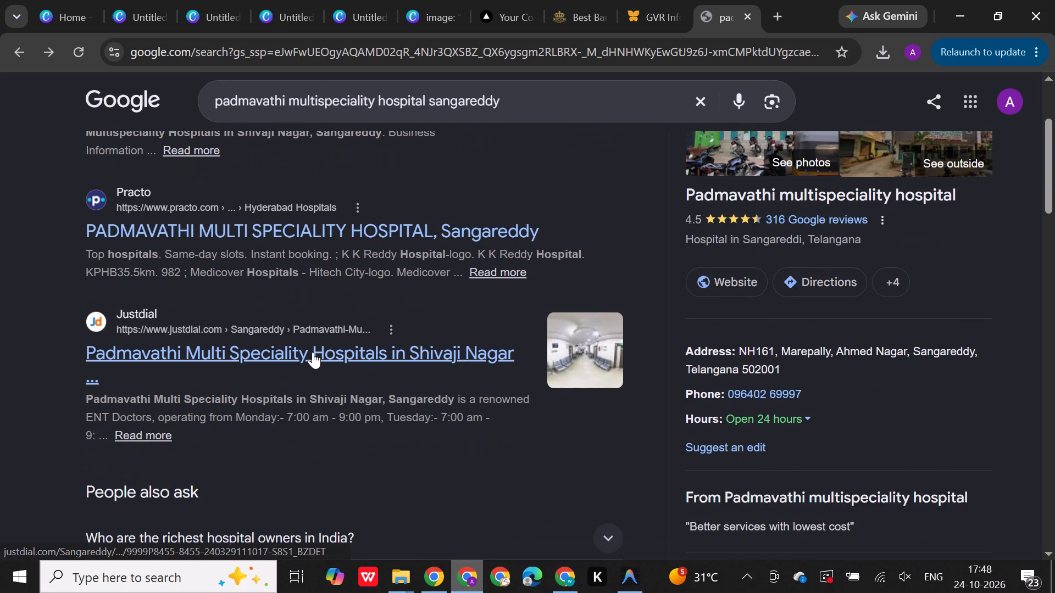
{"action": "left_click", "coordinate": [724, 279]}
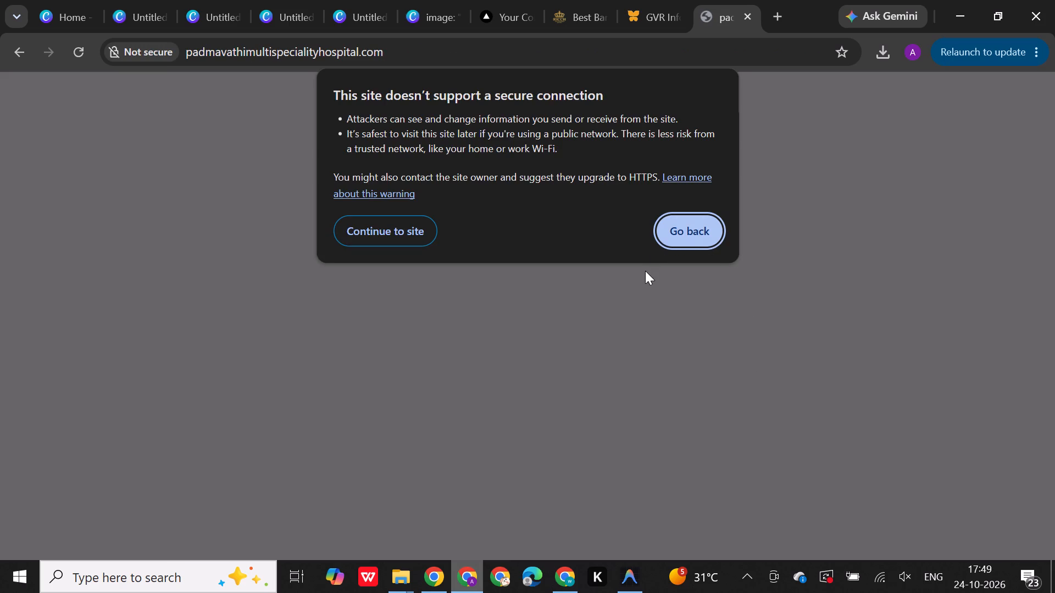
{"action": "left_click", "coordinate": [405, 236]}
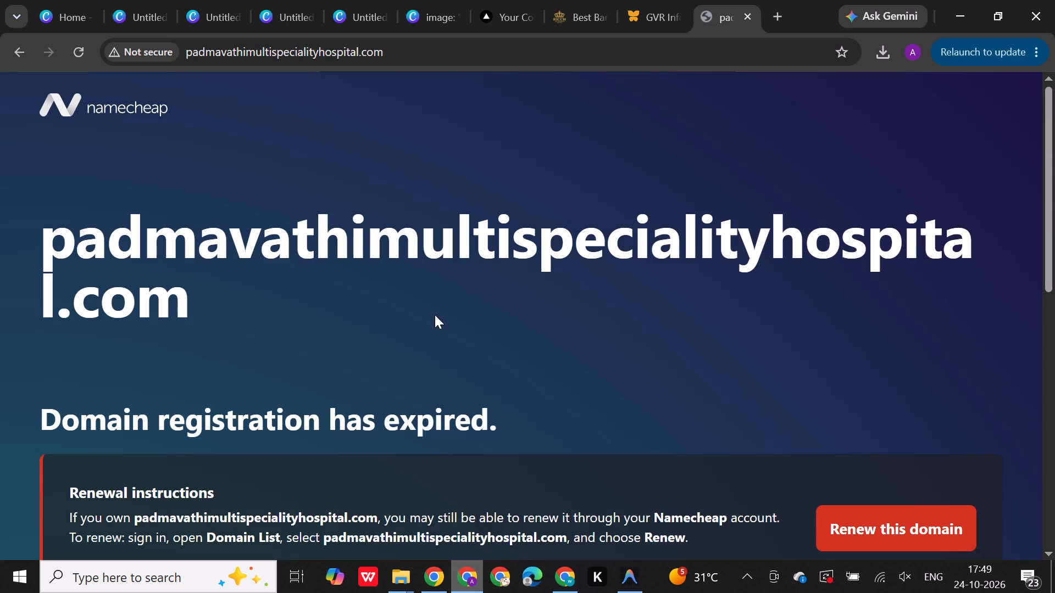
{"action": "scroll", "coordinate": [435, 315], "scroll_direction": "down", "scroll_amount": 2}
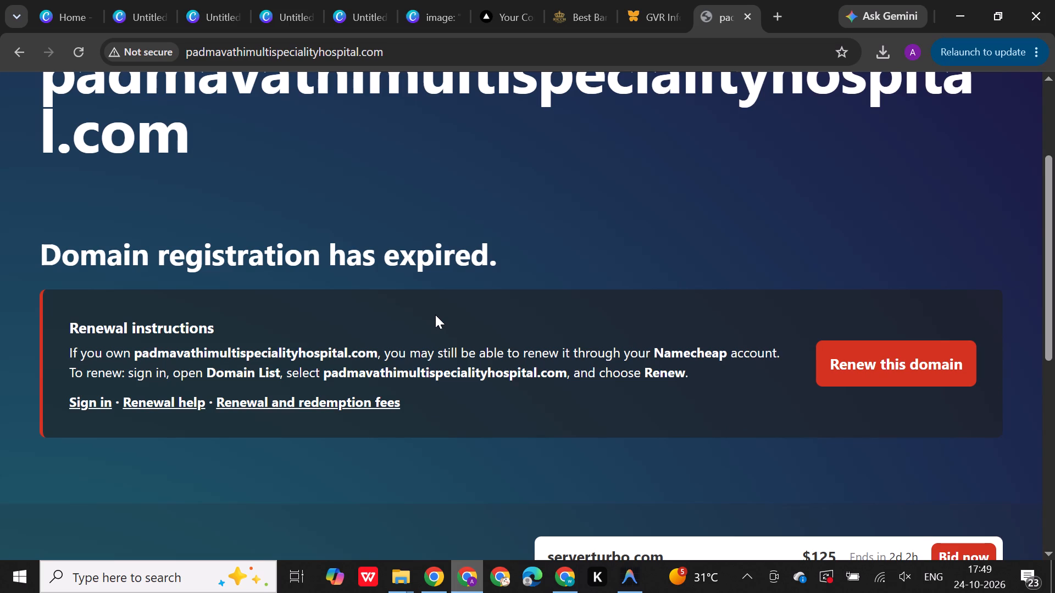
{"action": "scroll", "coordinate": [435, 315], "scroll_direction": "up", "scroll_amount": 2}
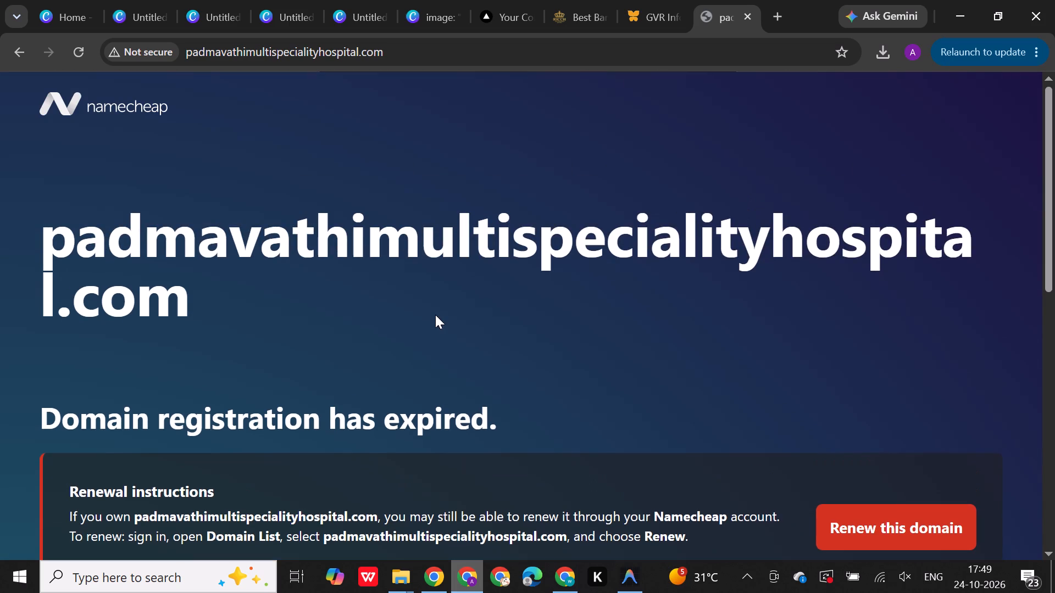
Switch to the Prodbiz Chrome profile, open the "Domain's Expire Date" spreadsheet from Google Drive, and check the clients' domain expiry dates.
{"action": "left_click", "coordinate": [503, 578]}
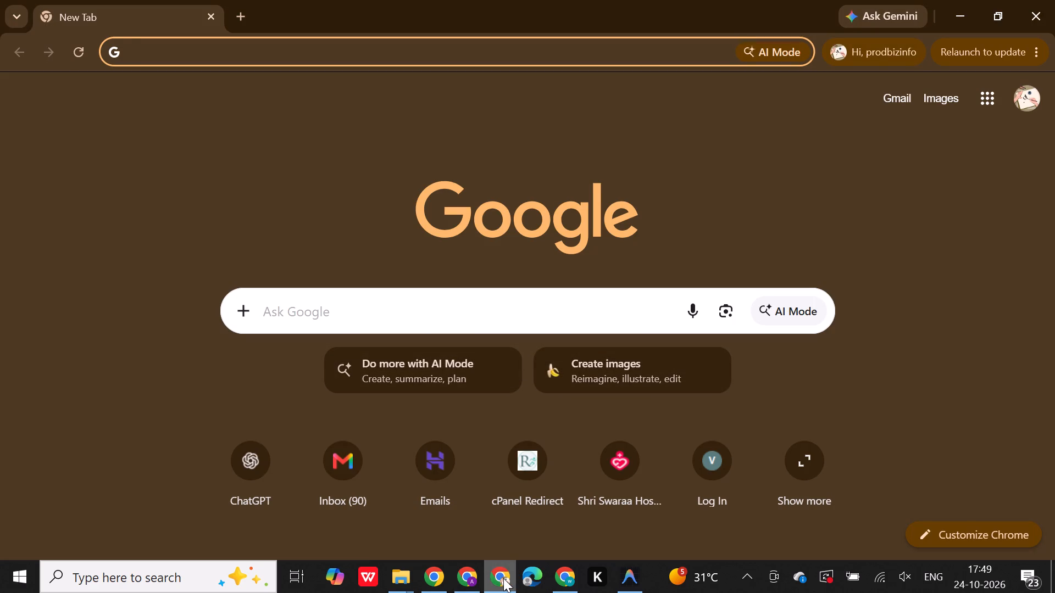
{"action": "left_click", "coordinate": [983, 108]}
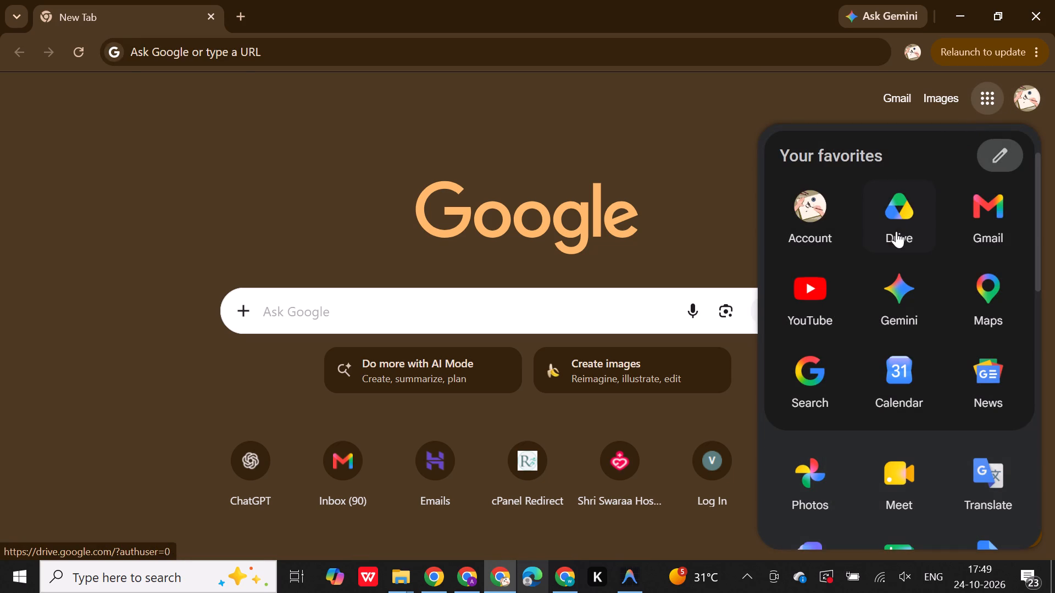
{"action": "left_click", "coordinate": [896, 233]}
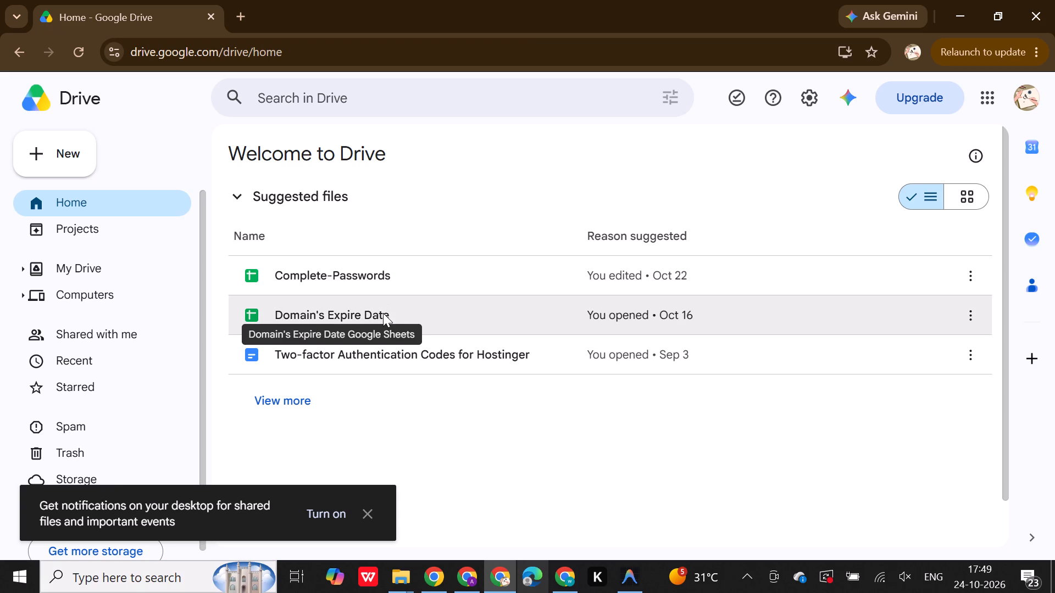
{"action": "double_click", "coordinate": [351, 318]}
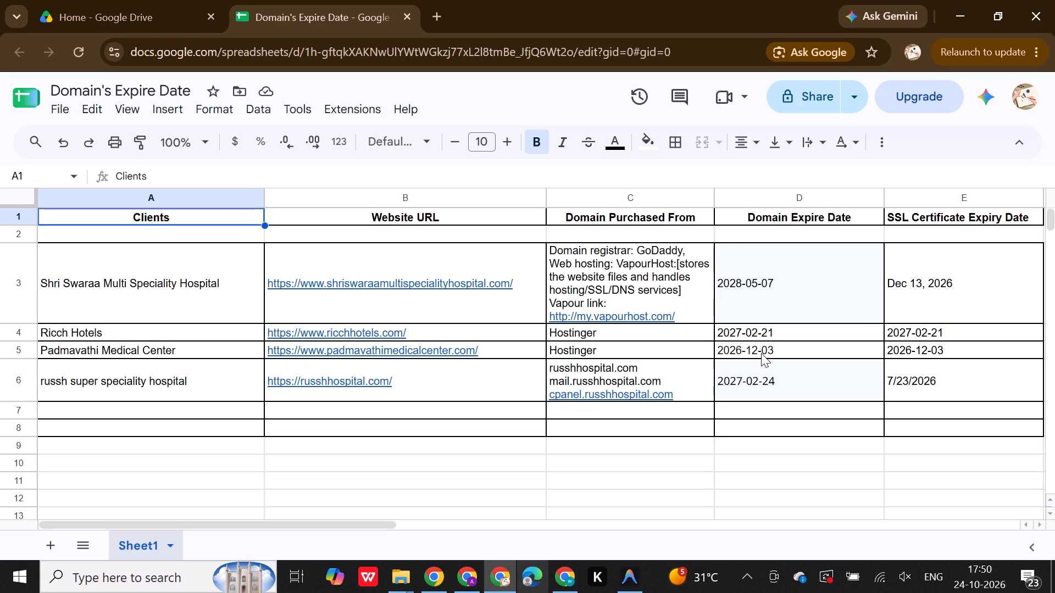
{"action": "scroll", "coordinate": [761, 353], "scroll_direction": "up", "scroll_amount": 8}
Look up Hostinger in a new tab.
{"action": "left_click", "coordinate": [437, 19]}
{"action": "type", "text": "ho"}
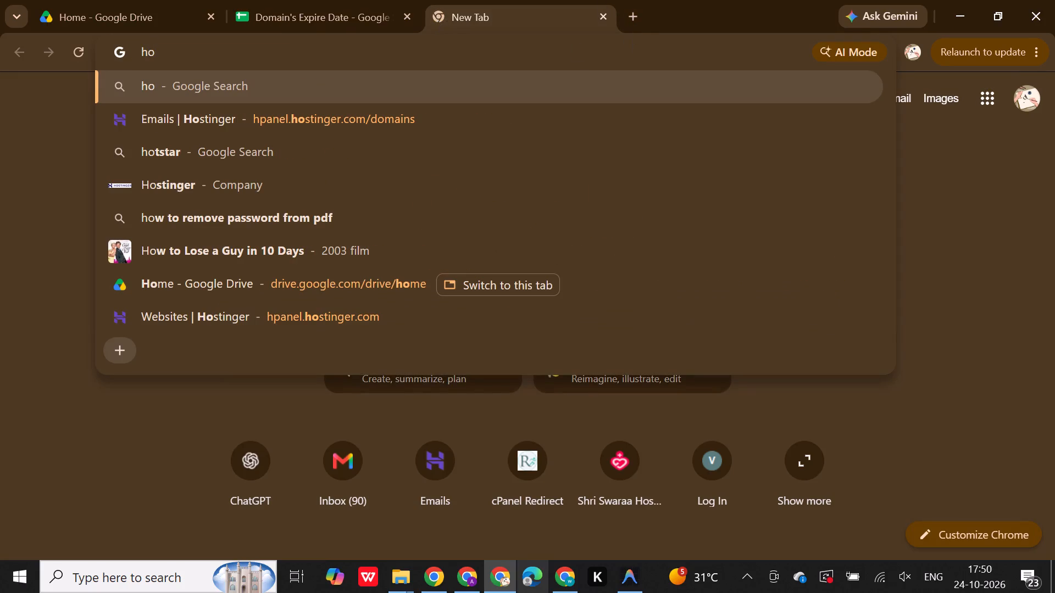
Switch back to the padmavathimultispecialityhospital.com window, read through the whole page, and return to the Google search results.
{"action": "left_click", "coordinate": [474, 587]}
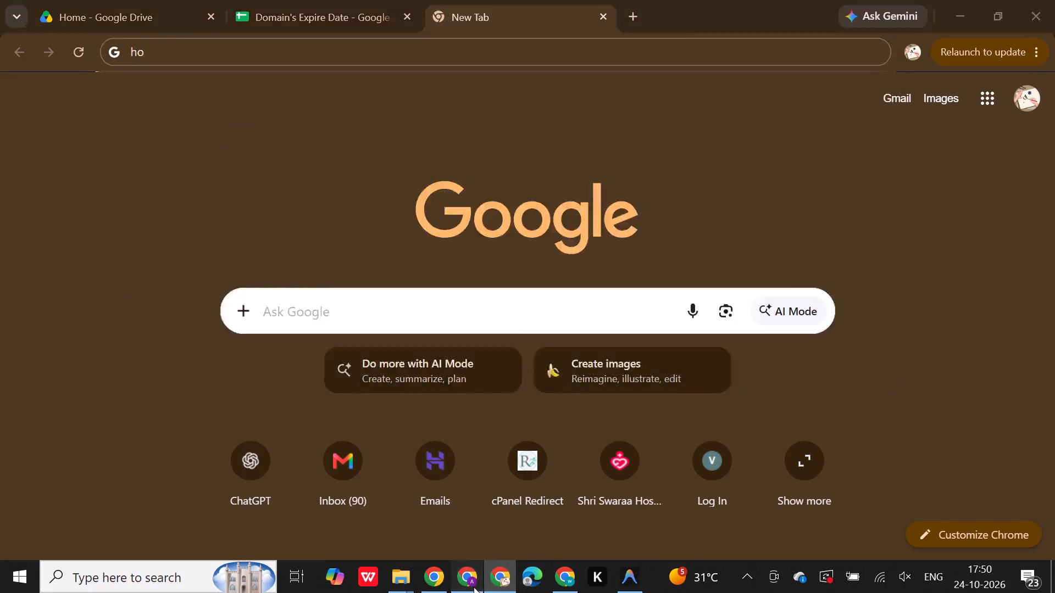
{"action": "scroll", "coordinate": [538, 390], "scroll_direction": "down", "scroll_amount": 4}
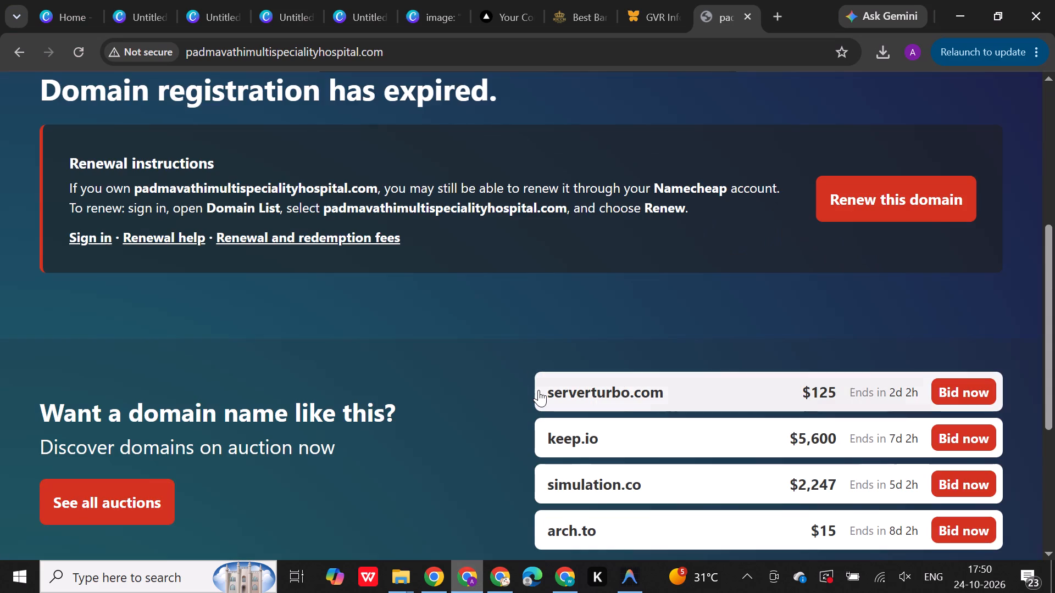
{"action": "scroll", "coordinate": [538, 390], "scroll_direction": "down", "scroll_amount": 5}
{"action": "scroll", "coordinate": [538, 390], "scroll_direction": "up", "scroll_amount": 1}
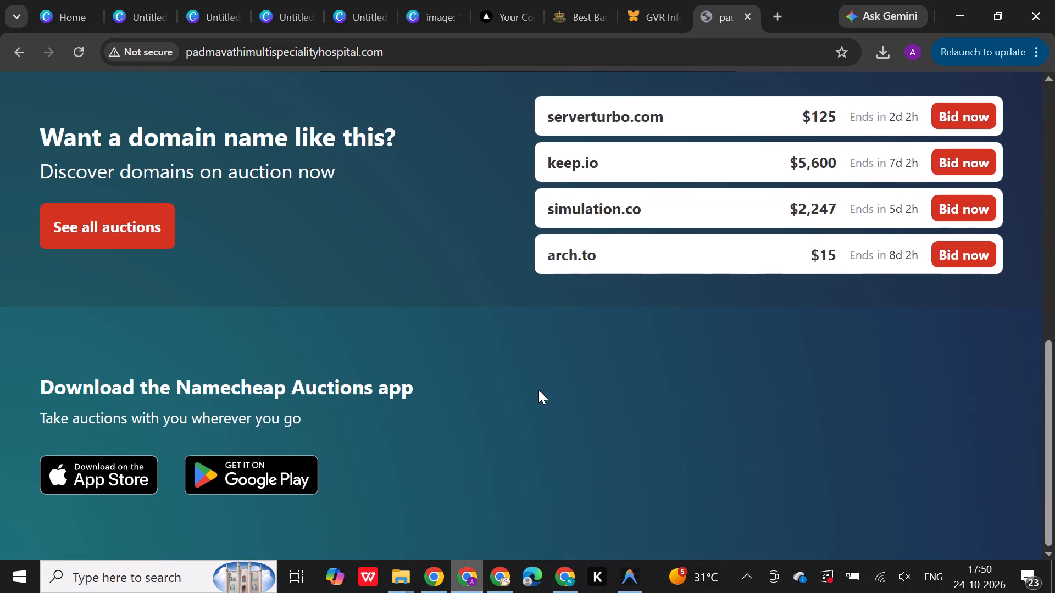
{"action": "scroll", "coordinate": [538, 390], "scroll_direction": "up", "scroll_amount": 3}
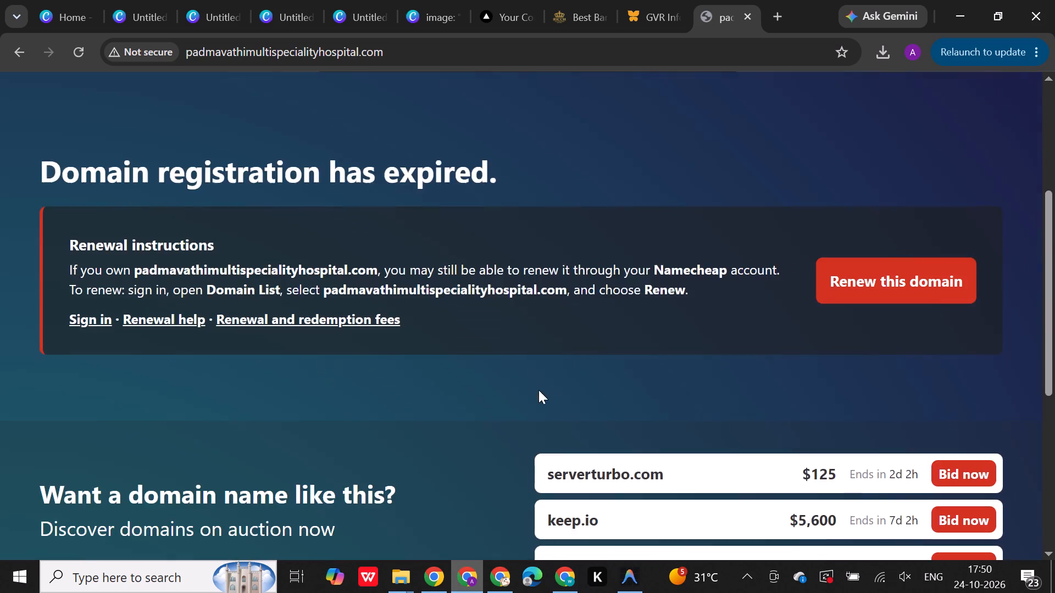
{"action": "scroll", "coordinate": [538, 390], "scroll_direction": "up", "scroll_amount": 2}
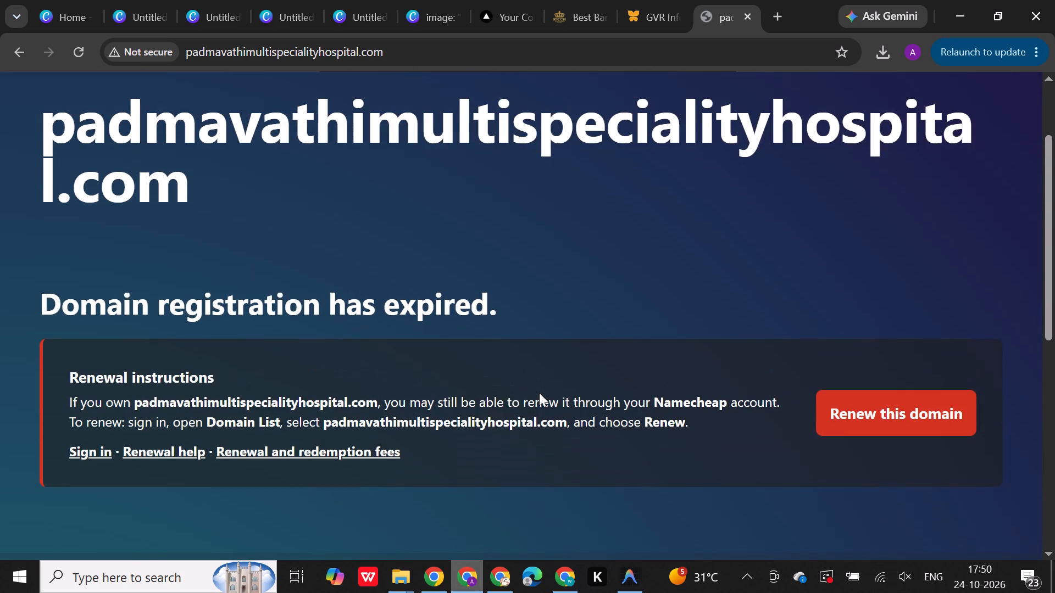
{"action": "scroll", "coordinate": [539, 393], "scroll_direction": "up", "scroll_amount": 6}
{"action": "left_click", "coordinate": [20, 44]}
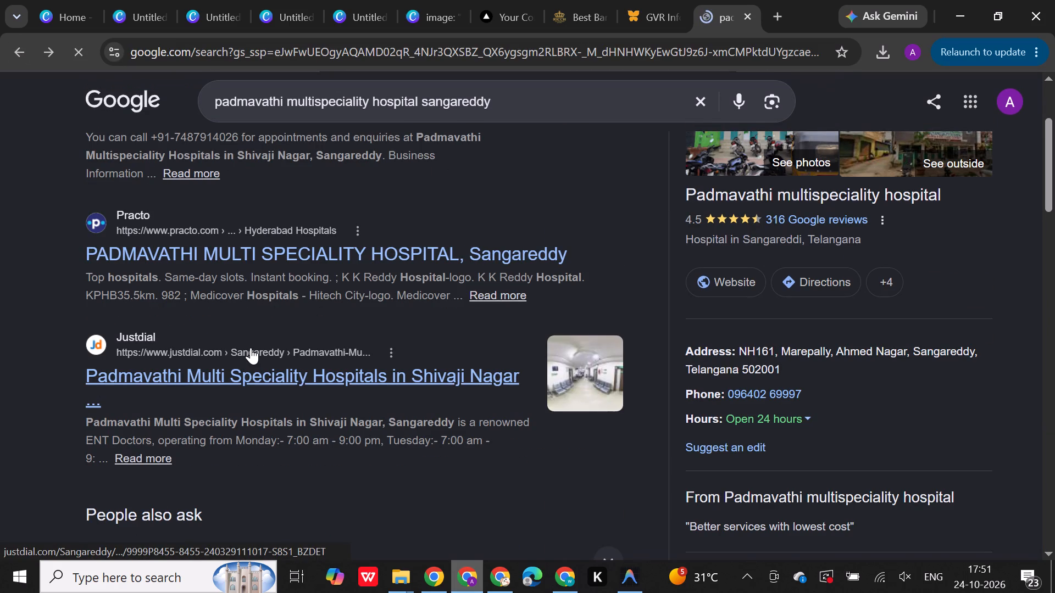
View the building exterior and reception photos in the Padmavathi multispeciality hospital Google listing, and close the photo gallery.
{"action": "scroll", "coordinate": [251, 348], "scroll_direction": "up", "scroll_amount": 3}
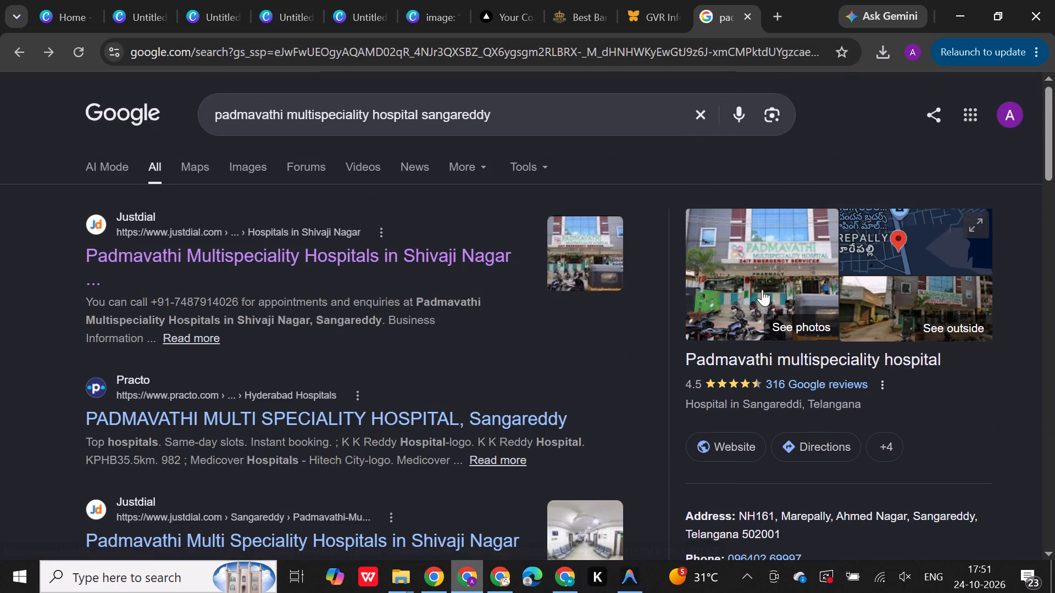
{"action": "scroll", "coordinate": [762, 289], "scroll_direction": "up", "scroll_amount": 2}
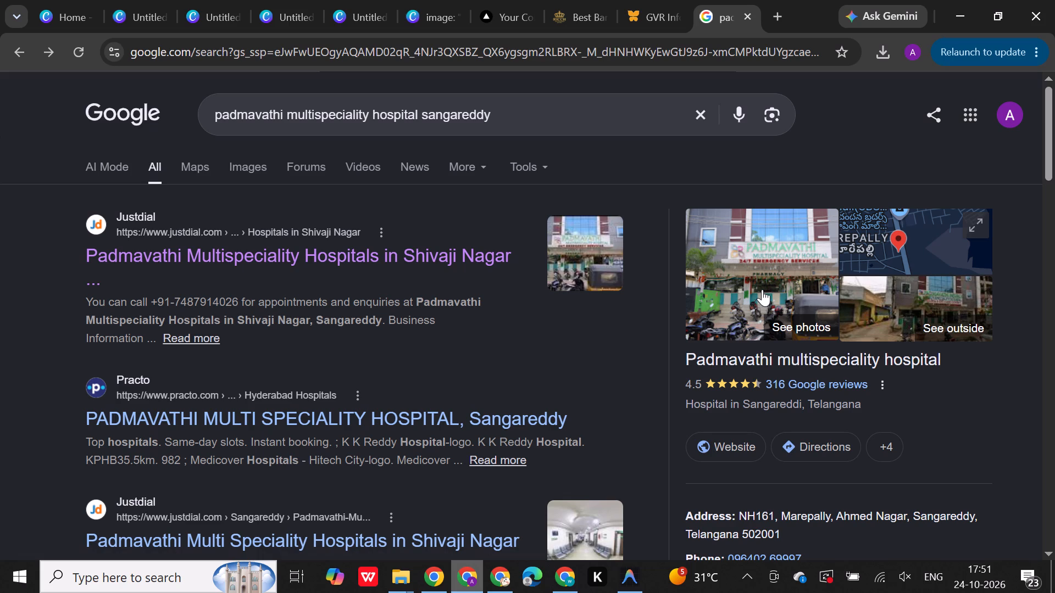
{"action": "left_click", "coordinate": [762, 289]}
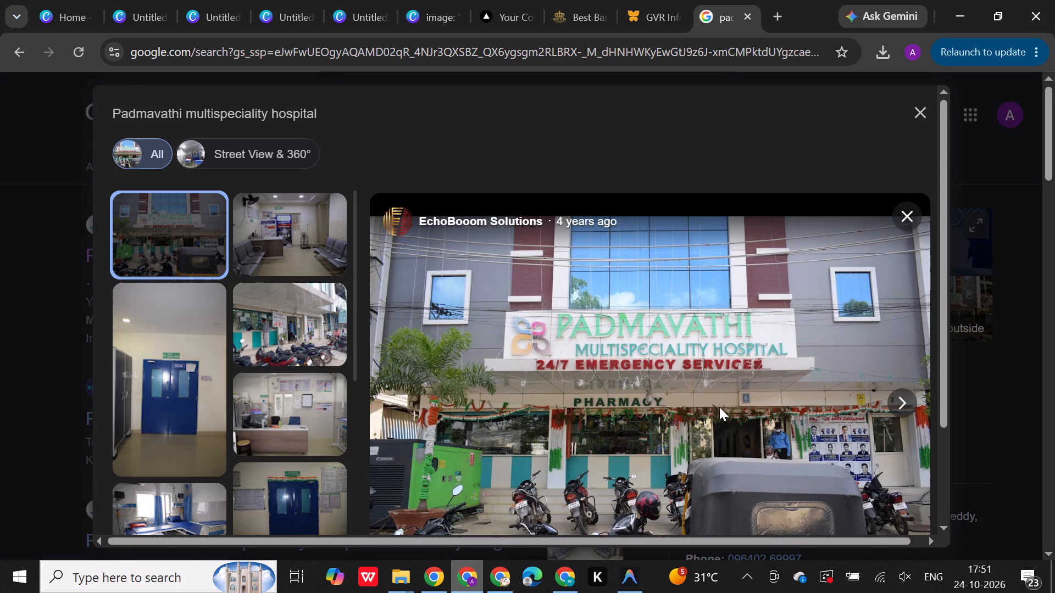
{"action": "scroll", "coordinate": [719, 407], "scroll_direction": "up", "scroll_amount": 2}
{"action": "left_click", "coordinate": [273, 250]}
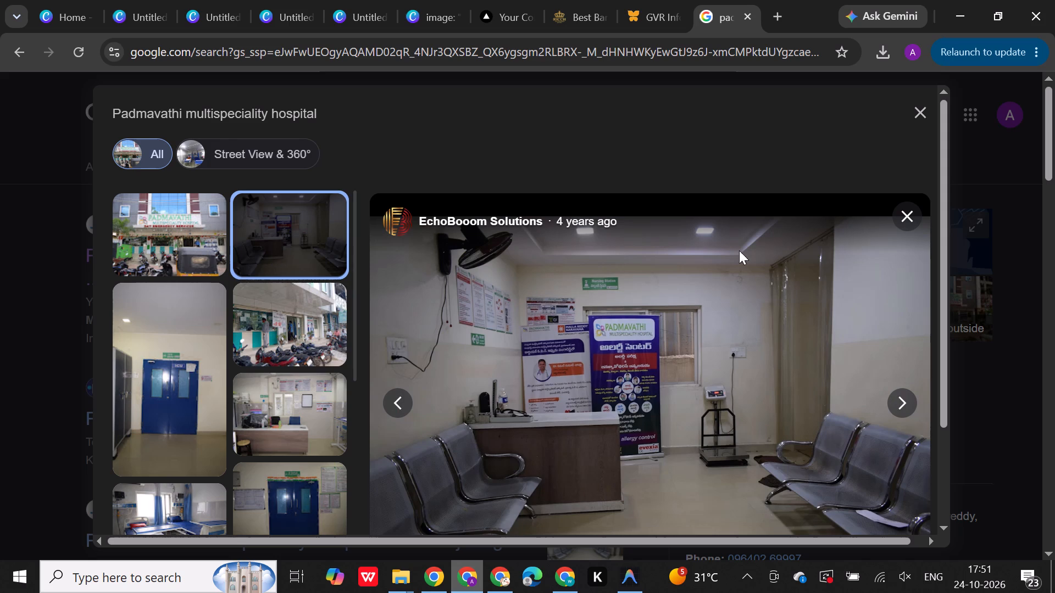
{"action": "left_click", "coordinate": [910, 219]}
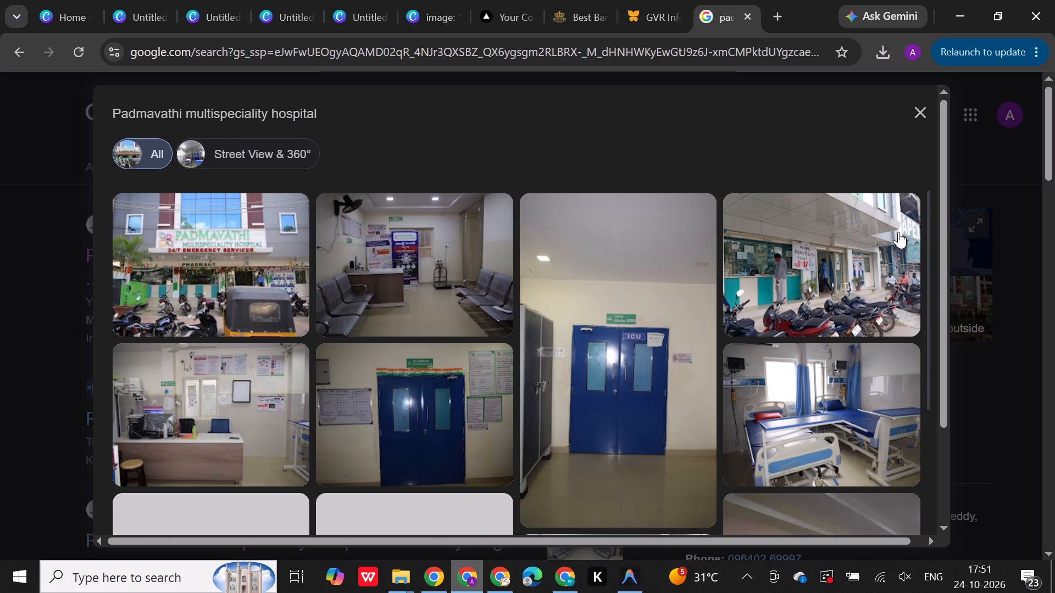
{"action": "left_click", "coordinate": [919, 107]}
Look through the remaining search results for another website of the Padmavathi multispeciality hospital.
{"action": "scroll", "coordinate": [276, 383], "scroll_direction": "down", "scroll_amount": 2}
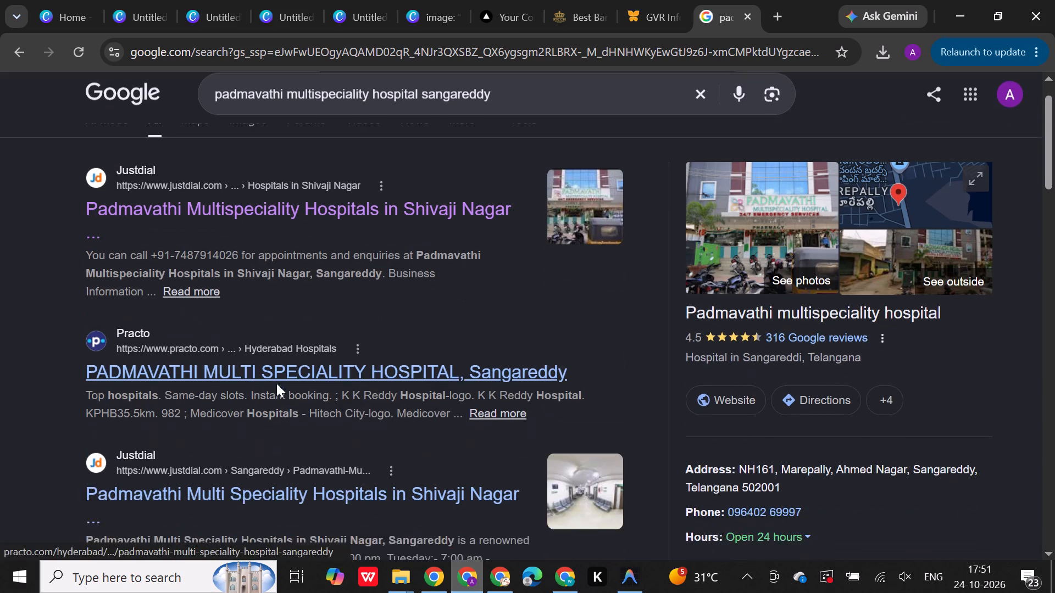
{"action": "scroll", "coordinate": [276, 383], "scroll_direction": "down", "scroll_amount": 6}
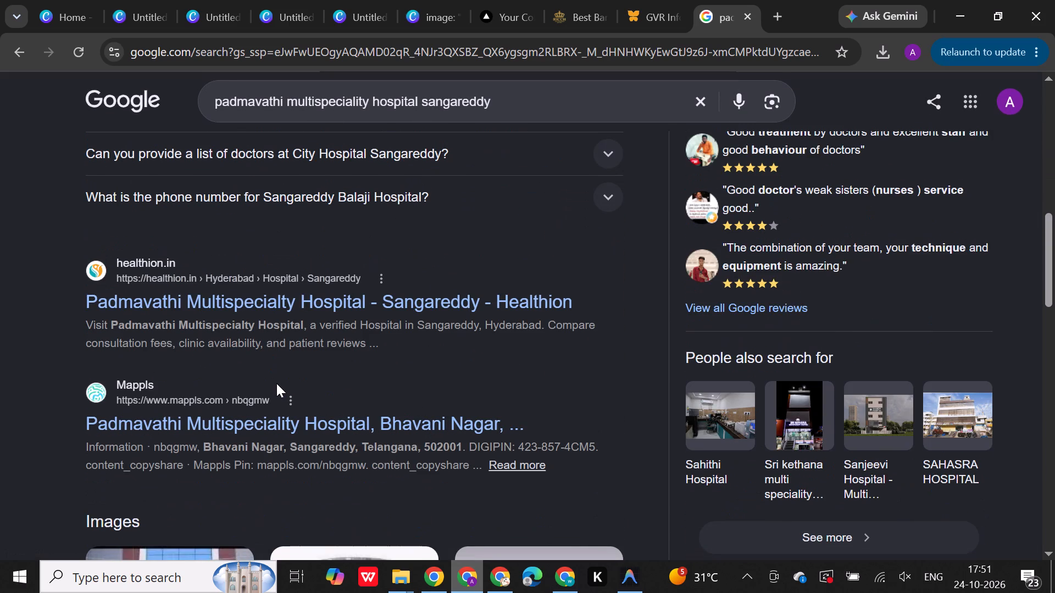
{"action": "scroll", "coordinate": [276, 383], "scroll_direction": "down", "scroll_amount": 7}
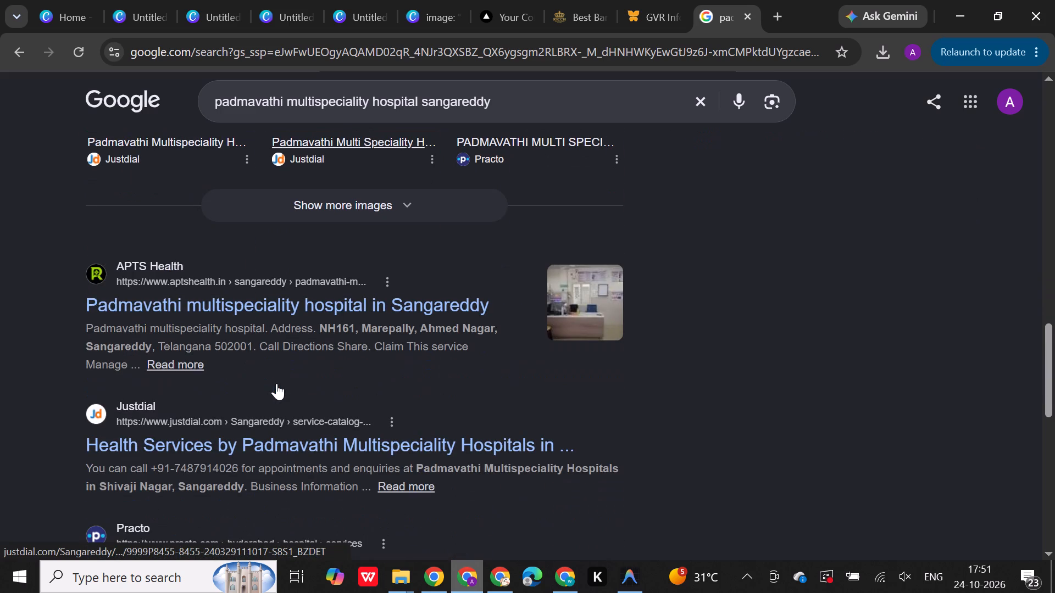
{"action": "scroll", "coordinate": [276, 382], "scroll_direction": "up", "scroll_amount": 5}
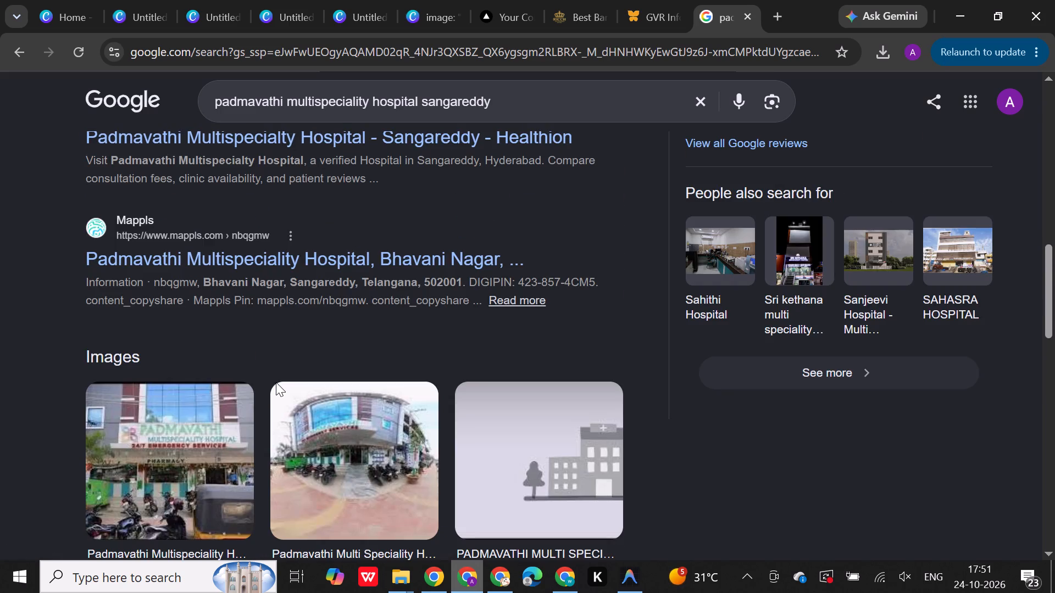
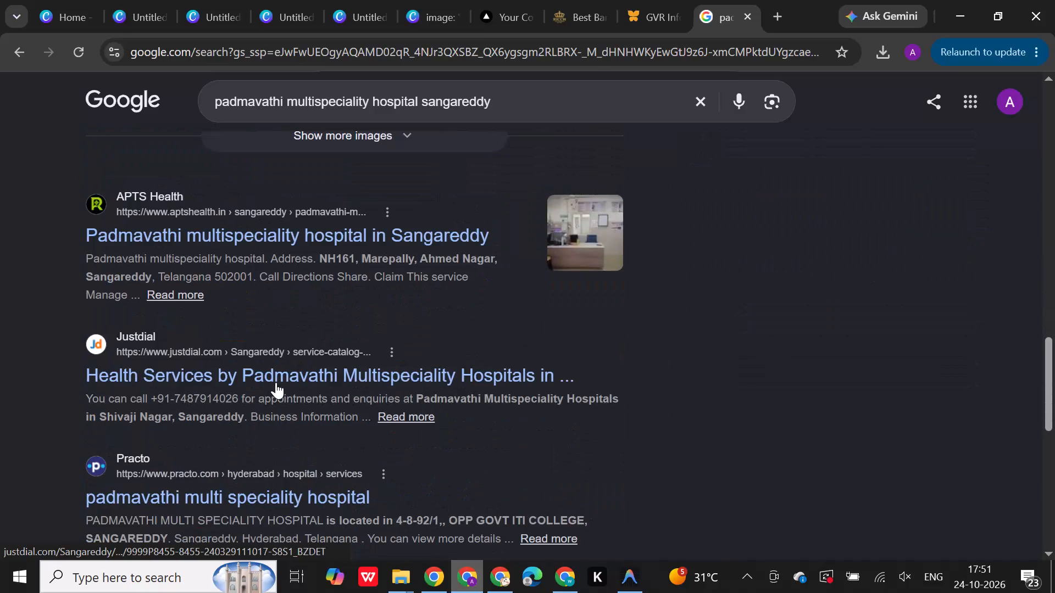
Look through the last Google results for another website of the Padmavathi multispeciality hospital.
{"action": "scroll", "coordinate": [276, 382], "scroll_direction": "down", "scroll_amount": 2}
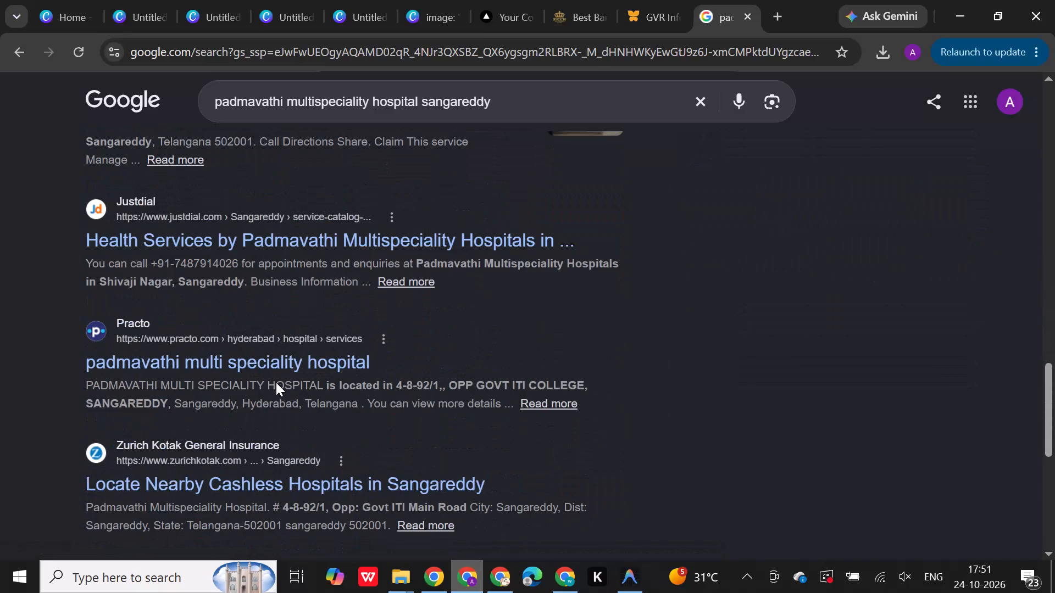
{"action": "scroll", "coordinate": [276, 382], "scroll_direction": "down", "scroll_amount": 3}
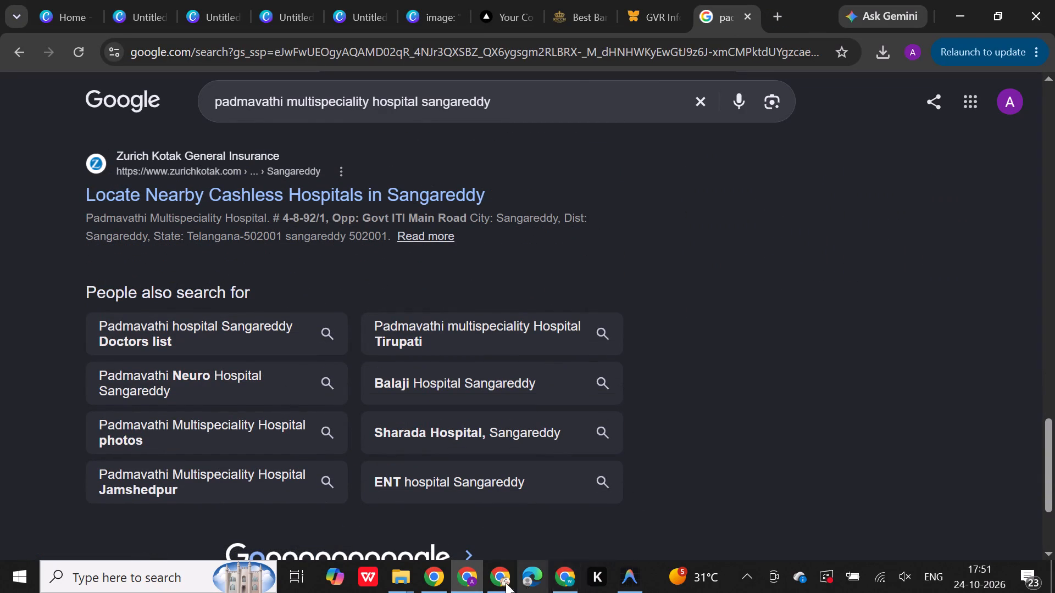
Copy the Padmavathi Medical Center URL from the Domain's Expire Date spreadsheet, close the search results, and open the URL in a new tab.
{"action": "left_click", "coordinate": [492, 576]}
{"action": "left_click", "coordinate": [334, 4]}
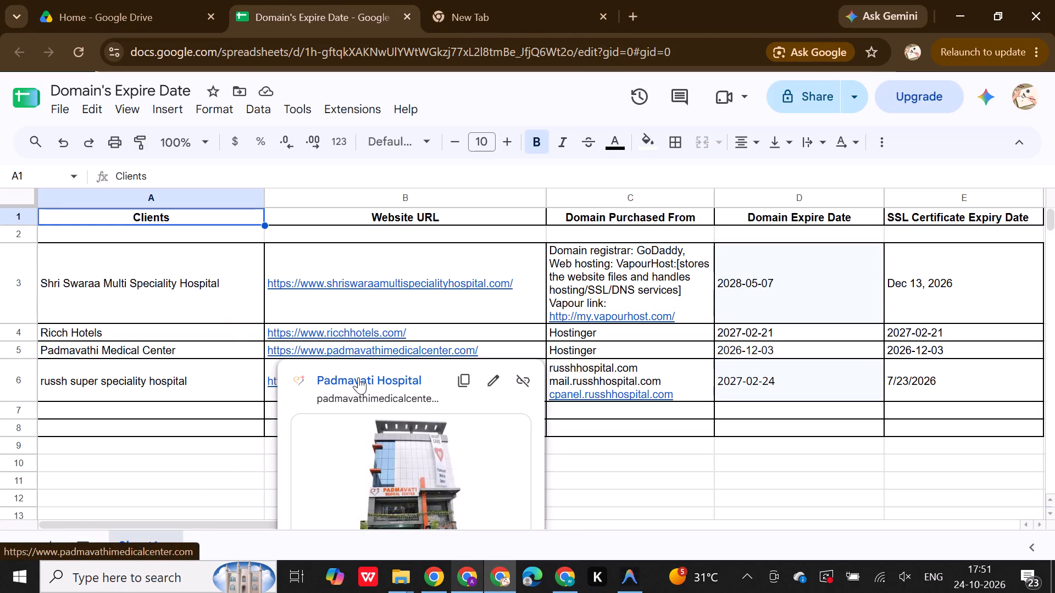
{"action": "left_click", "coordinate": [472, 385]}
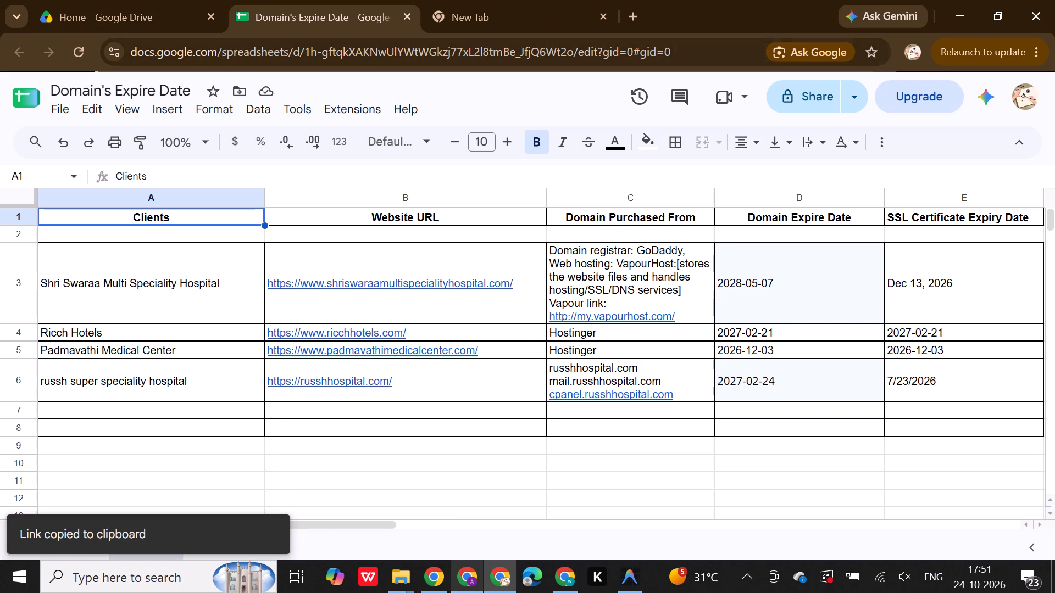
{"action": "left_click", "coordinate": [463, 579]}
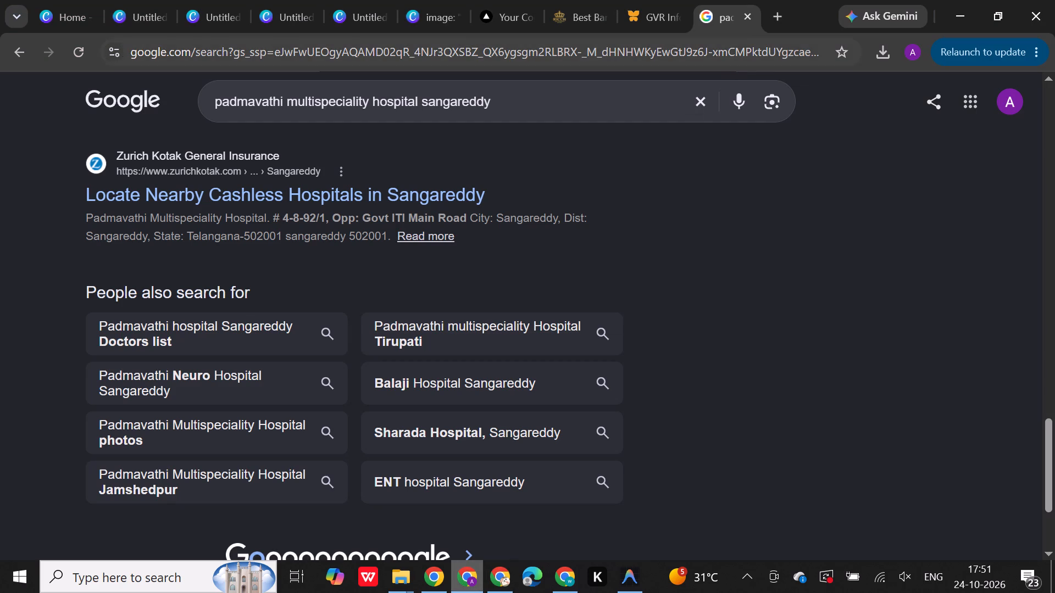
{"action": "left_click", "coordinate": [747, 12]}
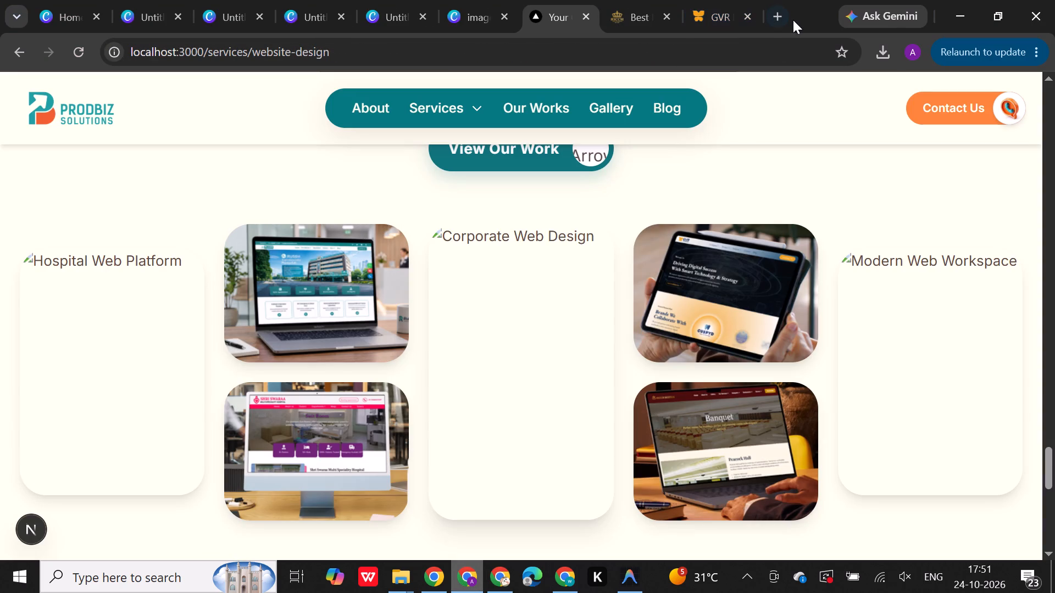
{"action": "left_click", "coordinate": [779, 24]}
{"action": "key", "text": "ctrl+v"}
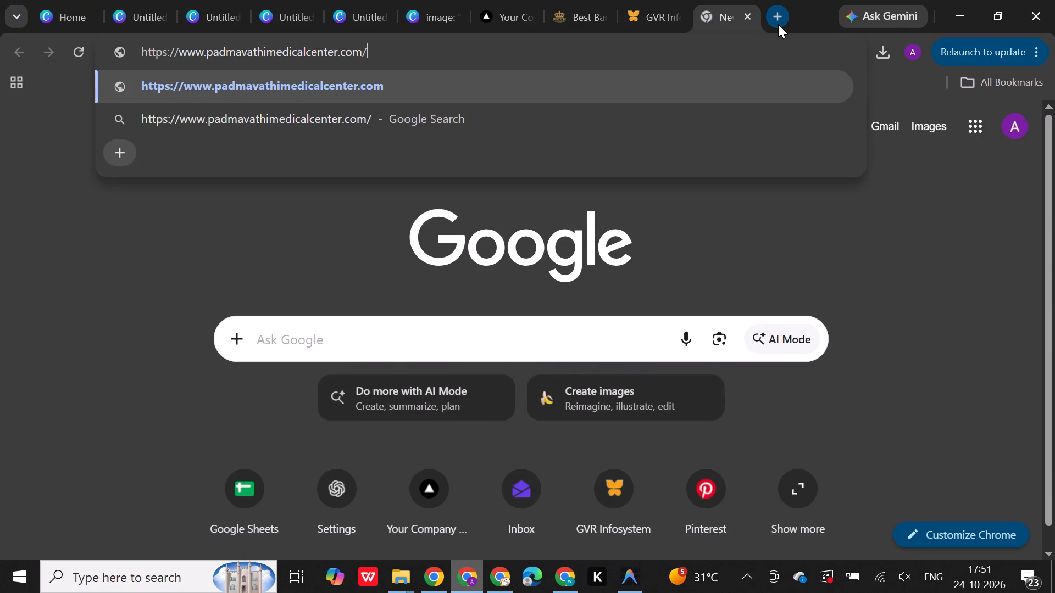
{"action": "key", "text": "Return"}
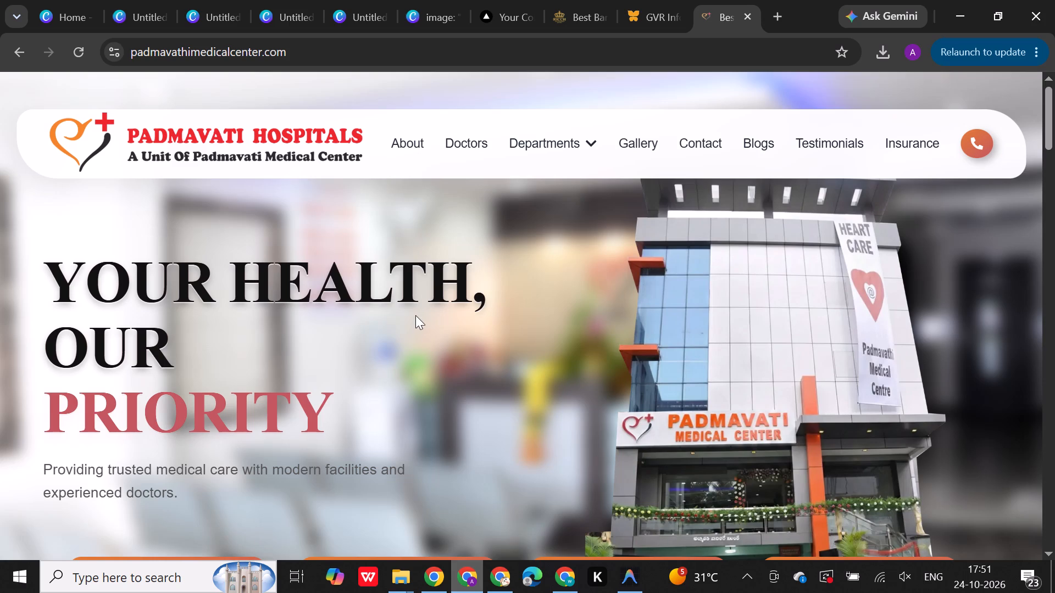
Skim the upper part of the Padmavati Hospitals home page and open the developer tools on it.
{"action": "scroll", "coordinate": [415, 315], "scroll_direction": "down", "scroll_amount": 12}
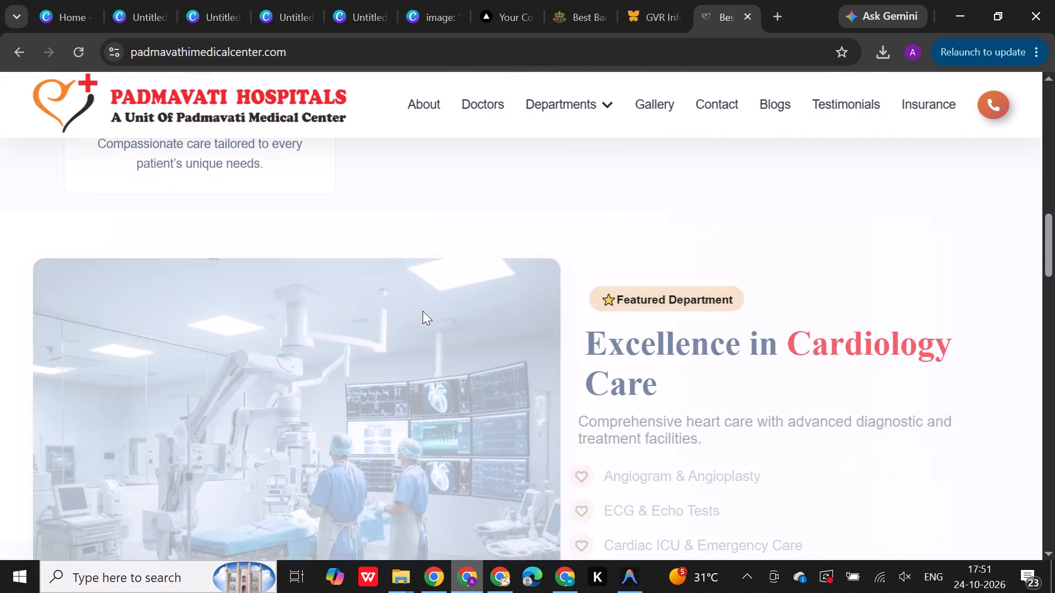
{"action": "scroll", "coordinate": [423, 311], "scroll_direction": "up", "scroll_amount": 6}
{"action": "right_click", "coordinate": [423, 311]}
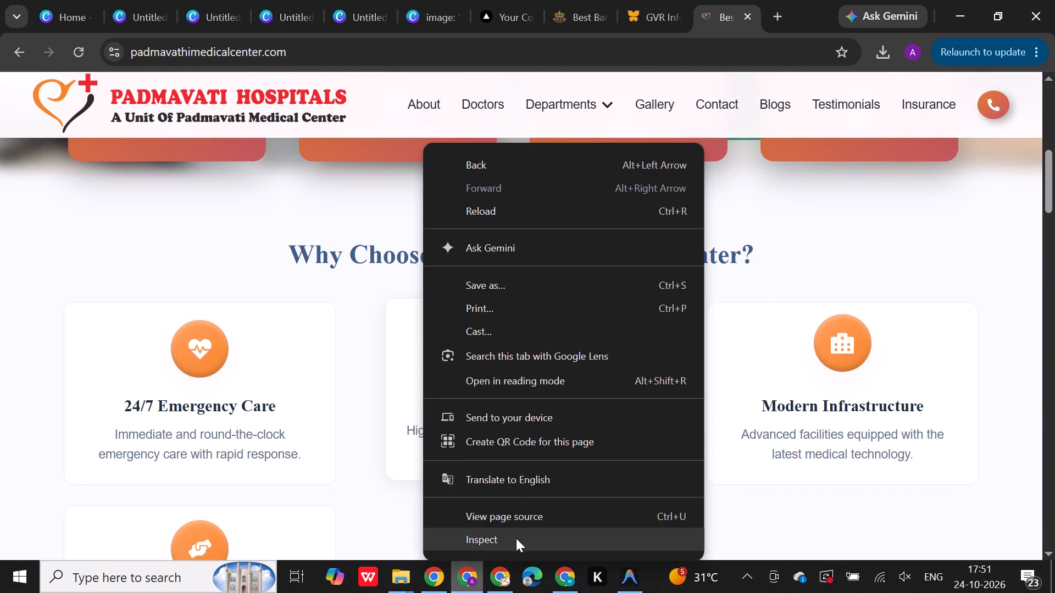
{"action": "left_click", "coordinate": [516, 538]}
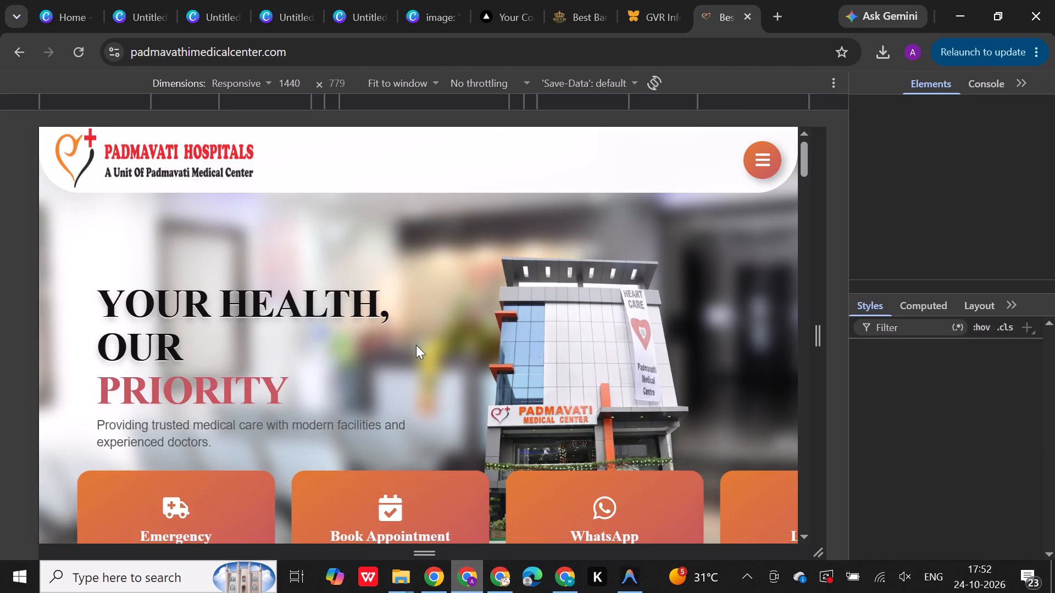
Review the whole Padmavati Hospitals home page in the responsive preview, from the hero to the footer, and return to its top.
{"action": "scroll", "coordinate": [416, 345], "scroll_direction": "down", "scroll_amount": 3}
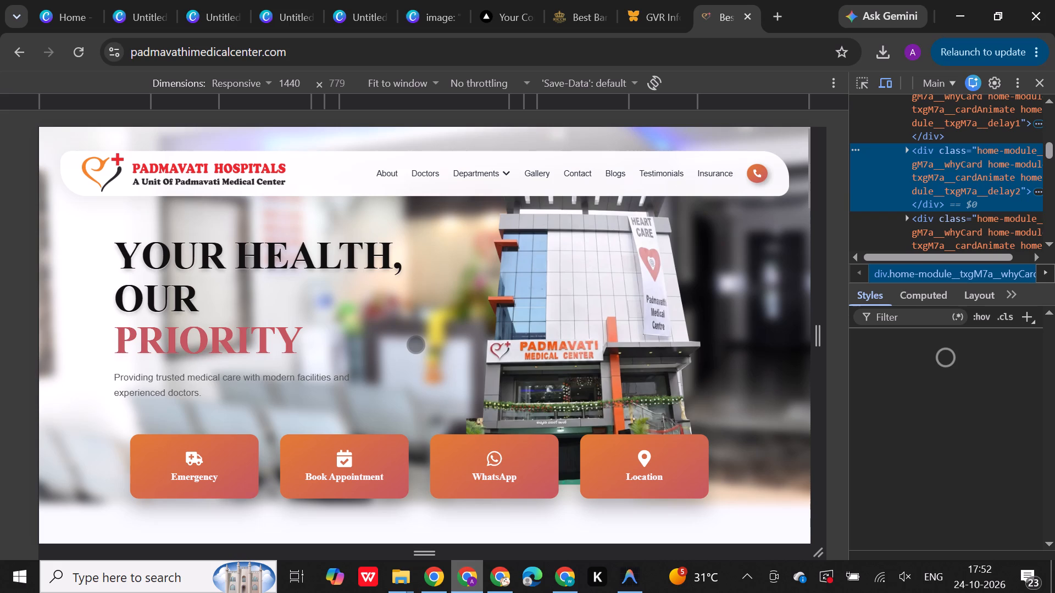
{"action": "scroll", "coordinate": [416, 345], "scroll_direction": "down", "scroll_amount": 18}
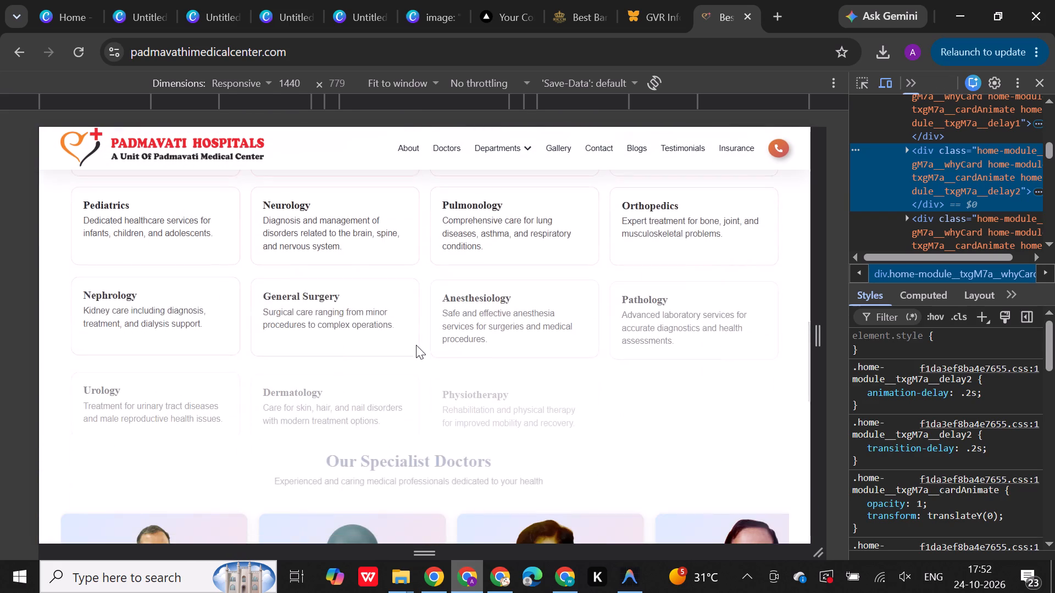
{"action": "scroll", "coordinate": [416, 345], "scroll_direction": "down", "scroll_amount": 10}
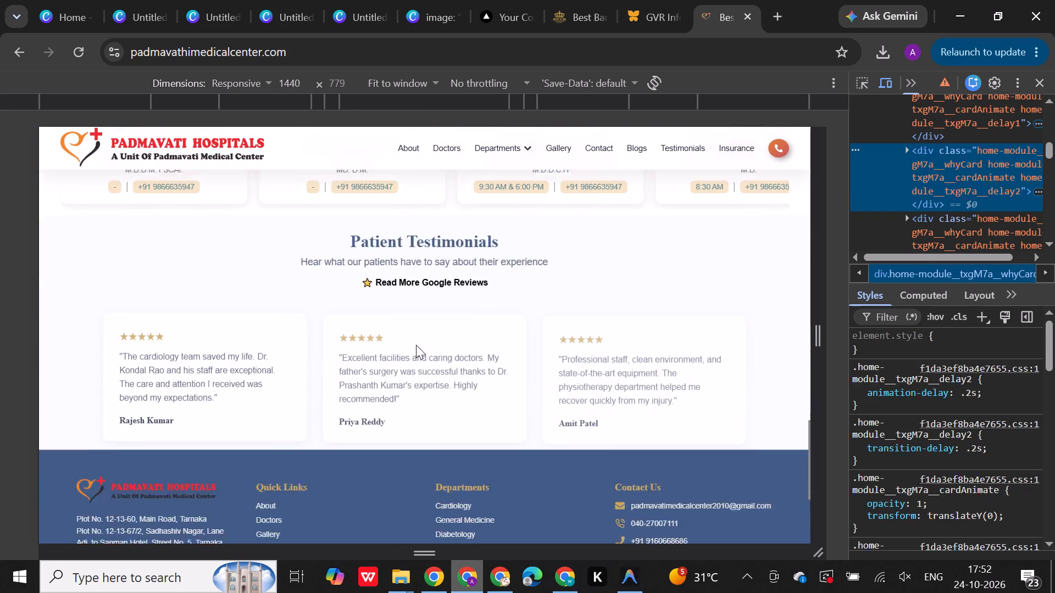
{"action": "scroll", "coordinate": [416, 345], "scroll_direction": "down", "scroll_amount": 5}
{"action": "scroll", "coordinate": [416, 345], "scroll_direction": "up", "scroll_amount": 3}
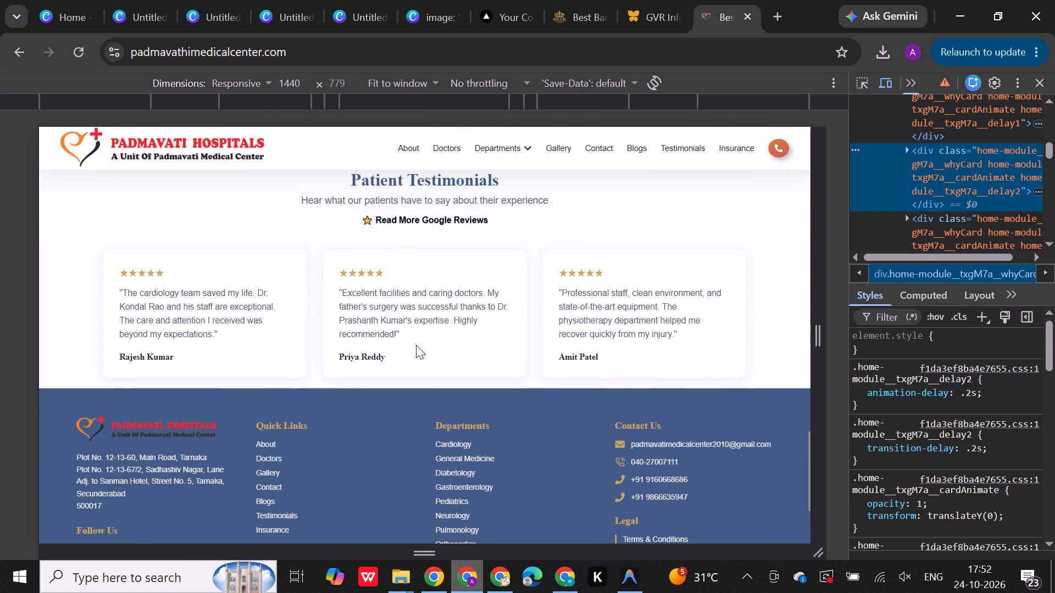
{"action": "scroll", "coordinate": [416, 345], "scroll_direction": "up", "scroll_amount": 1}
{"action": "scroll", "coordinate": [416, 345], "scroll_direction": "down", "scroll_amount": 5}
{"action": "scroll", "coordinate": [416, 345], "scroll_direction": "up", "scroll_amount": 19}
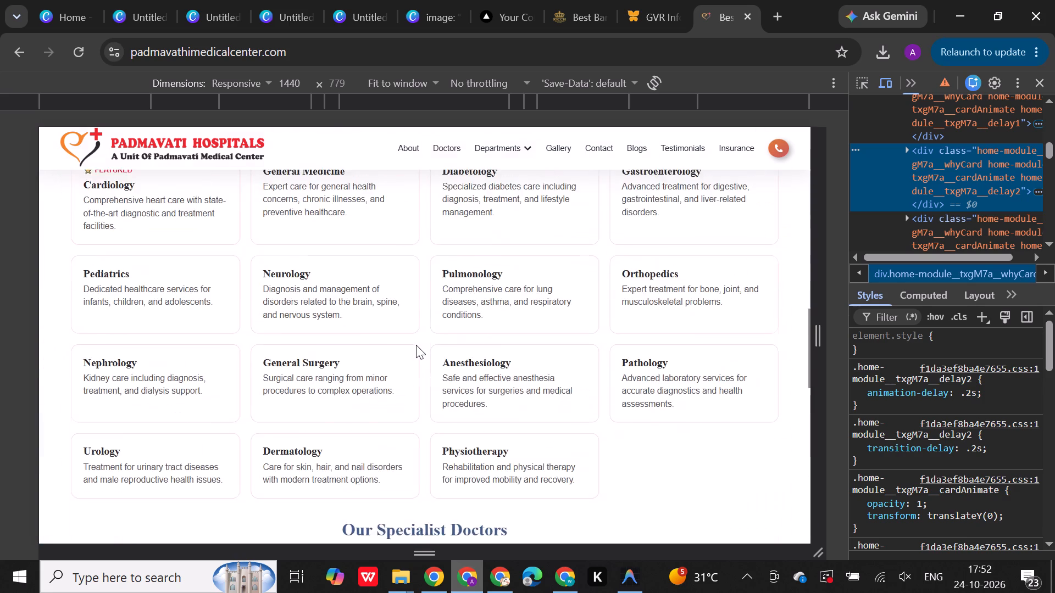
{"action": "scroll", "coordinate": [416, 345], "scroll_direction": "up", "scroll_amount": 20}
{"action": "scroll", "coordinate": [416, 345], "scroll_direction": "up", "scroll_amount": 1}
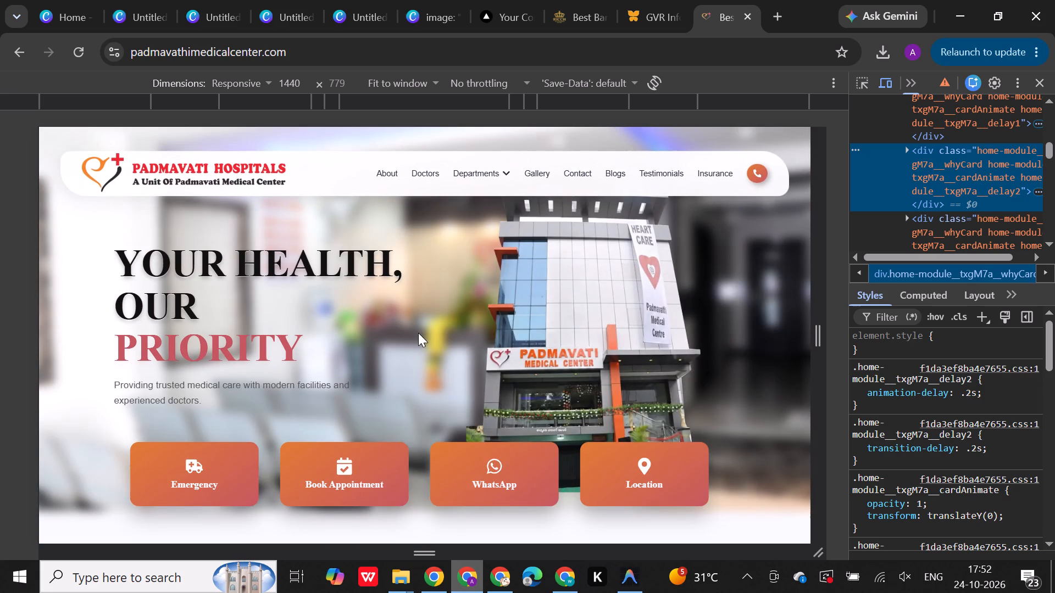
Set the page preview to the iPhone 16 Pro Max dimensions.
{"action": "key", "text": "shift+super+s"}
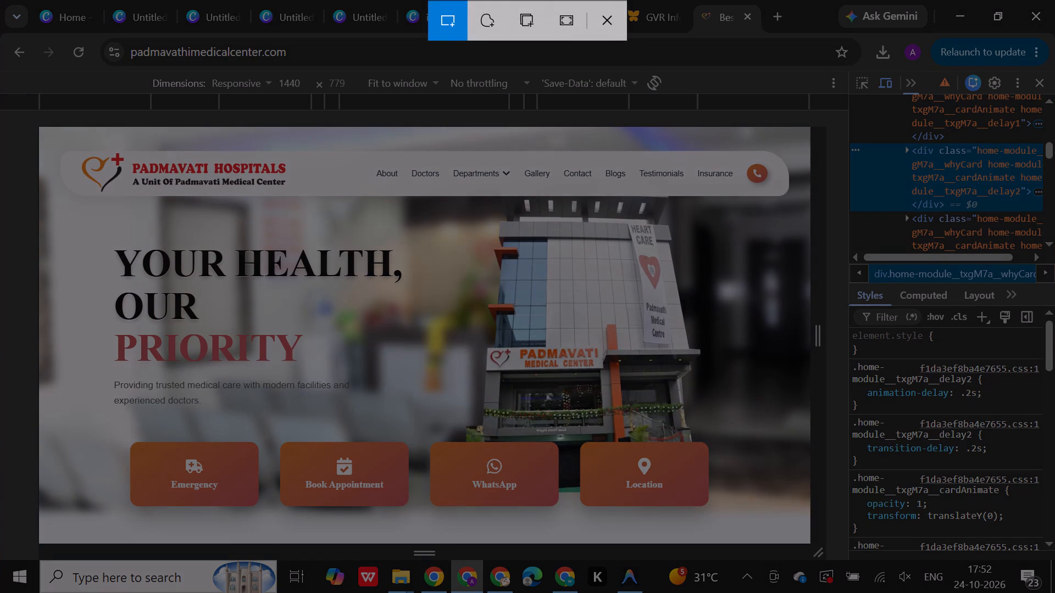
{"action": "left_click", "coordinate": [601, 26]}
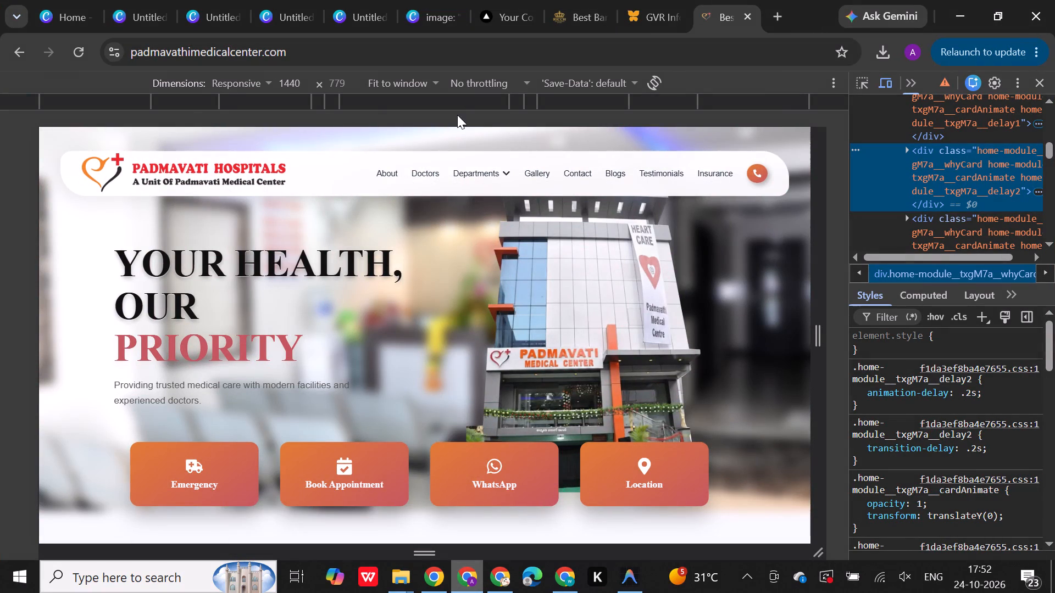
{"action": "left_click", "coordinate": [264, 84]}
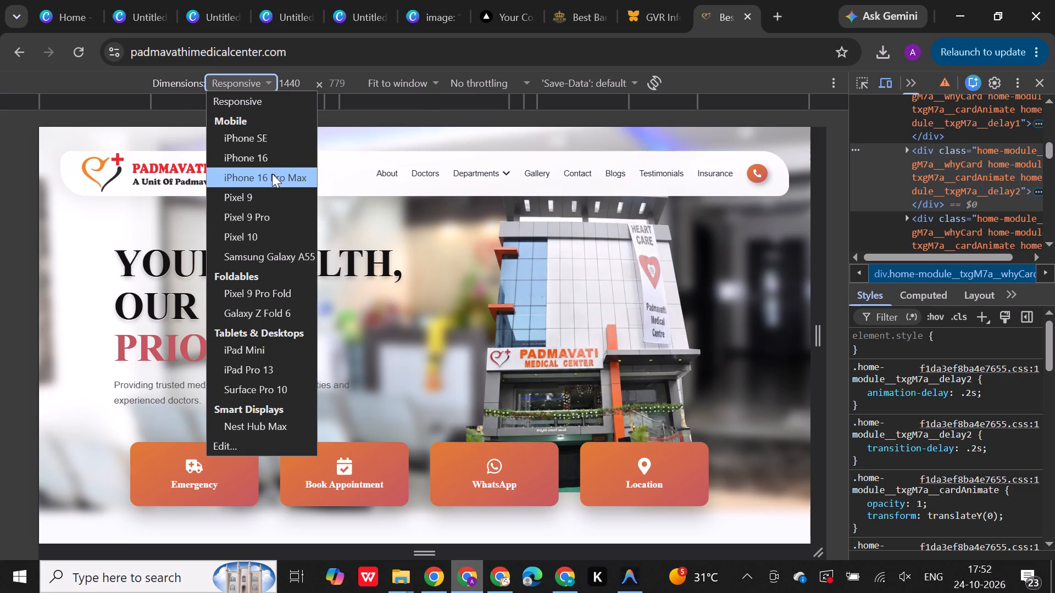
{"action": "left_click", "coordinate": [272, 174]}
Review the mobile layout of the home page, including the feature cards, cardiology, departments and specialist doctors sections.
{"action": "scroll", "coordinate": [415, 351], "scroll_direction": "up", "scroll_amount": 3}
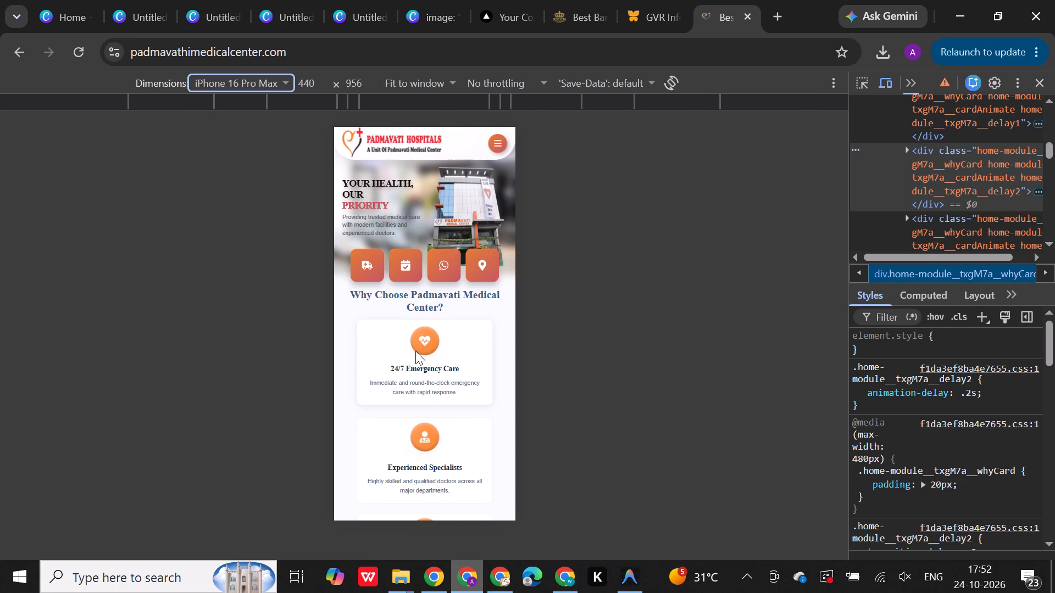
{"action": "scroll", "coordinate": [458, 242], "scroll_direction": "up", "scroll_amount": 1}
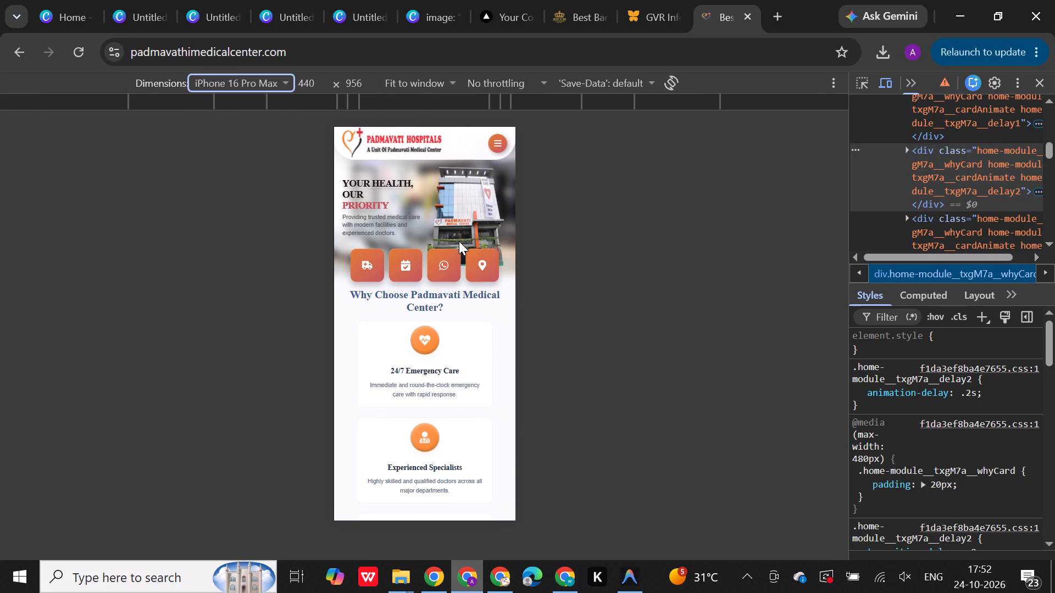
{"action": "scroll", "coordinate": [459, 241], "scroll_direction": "down", "scroll_amount": 11}
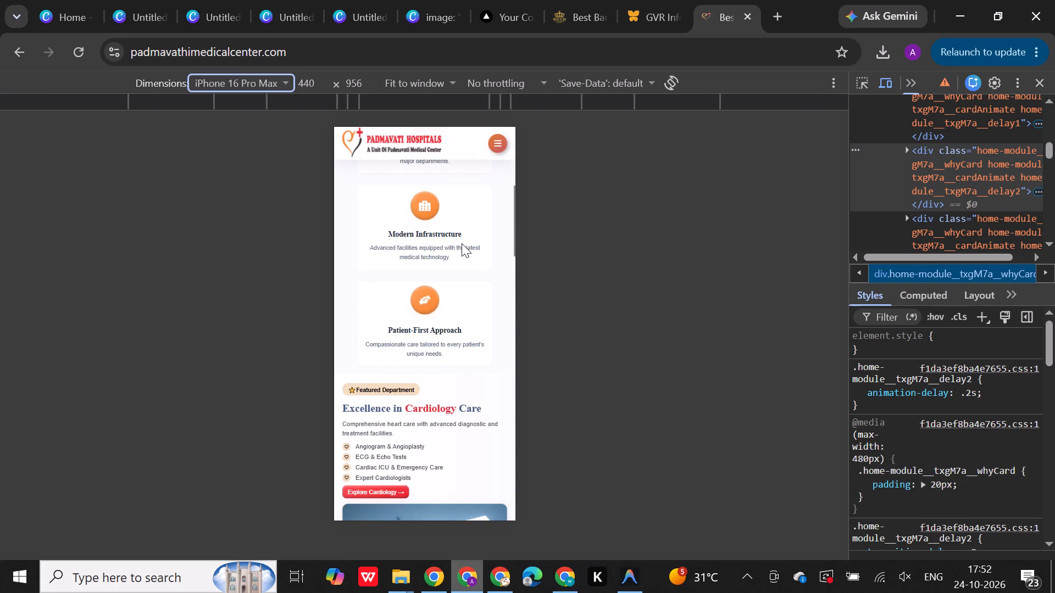
{"action": "scroll", "coordinate": [462, 243], "scroll_direction": "down", "scroll_amount": 6}
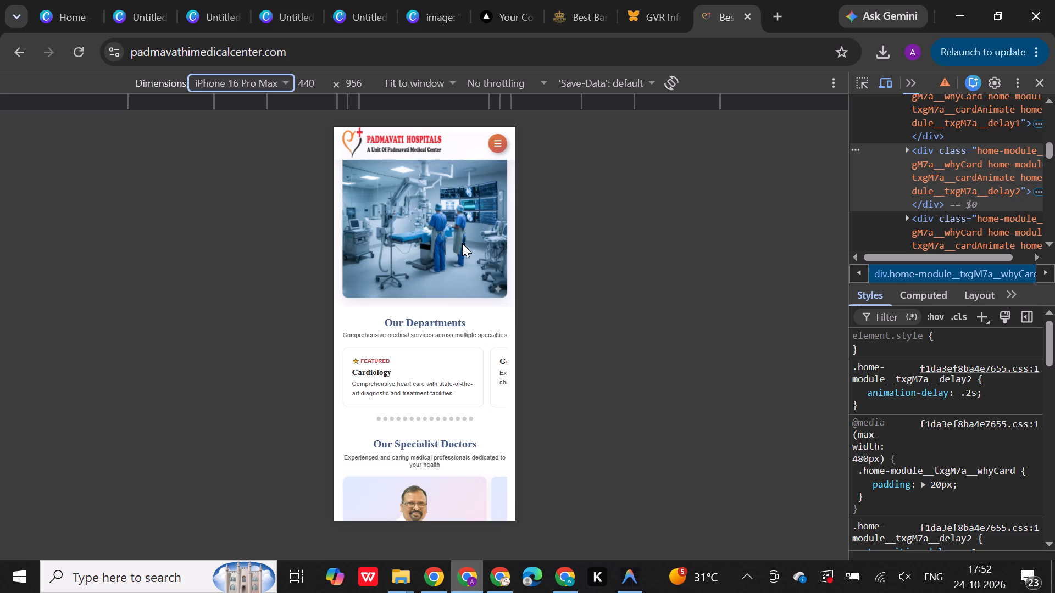
{"action": "scroll", "coordinate": [462, 243], "scroll_direction": "down", "scroll_amount": 4}
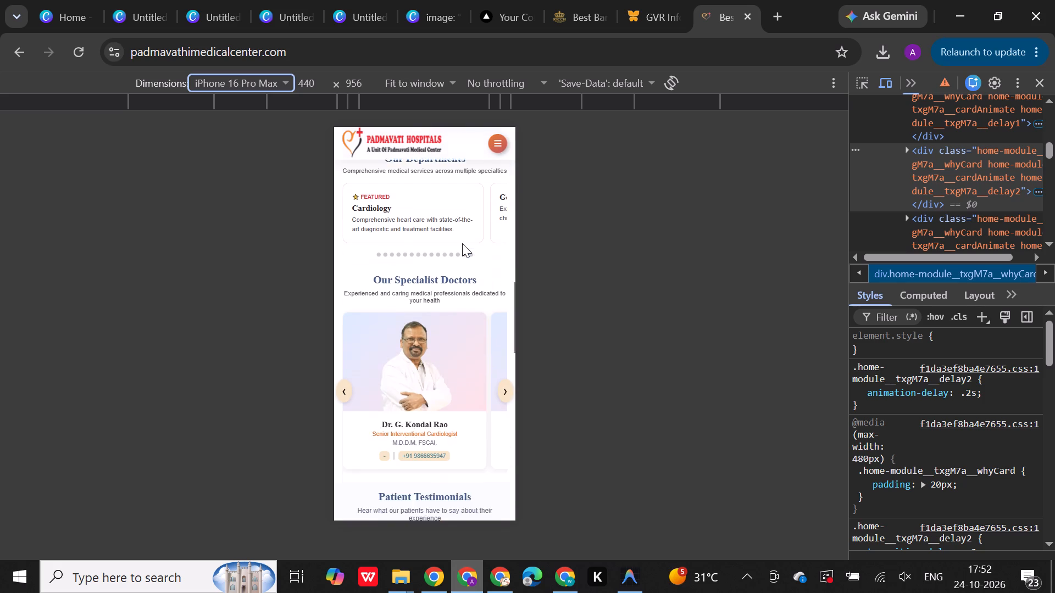
{"action": "scroll", "coordinate": [462, 243], "scroll_direction": "down", "scroll_amount": 1}
{"action": "scroll", "coordinate": [462, 243], "scroll_direction": "up", "scroll_amount": 16}
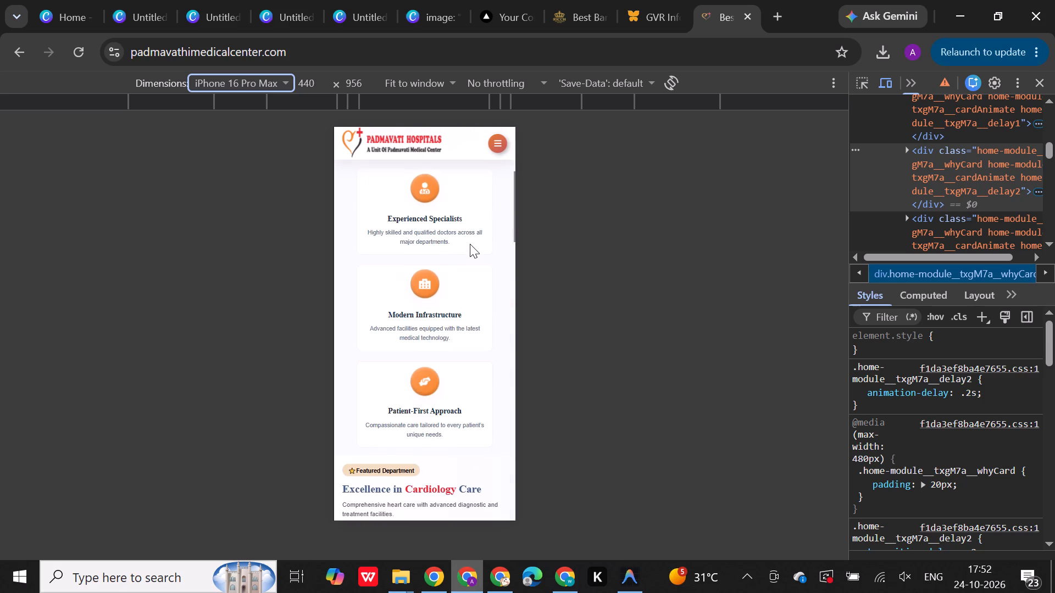
{"action": "scroll", "coordinate": [470, 244], "scroll_direction": "up", "scroll_amount": 11}
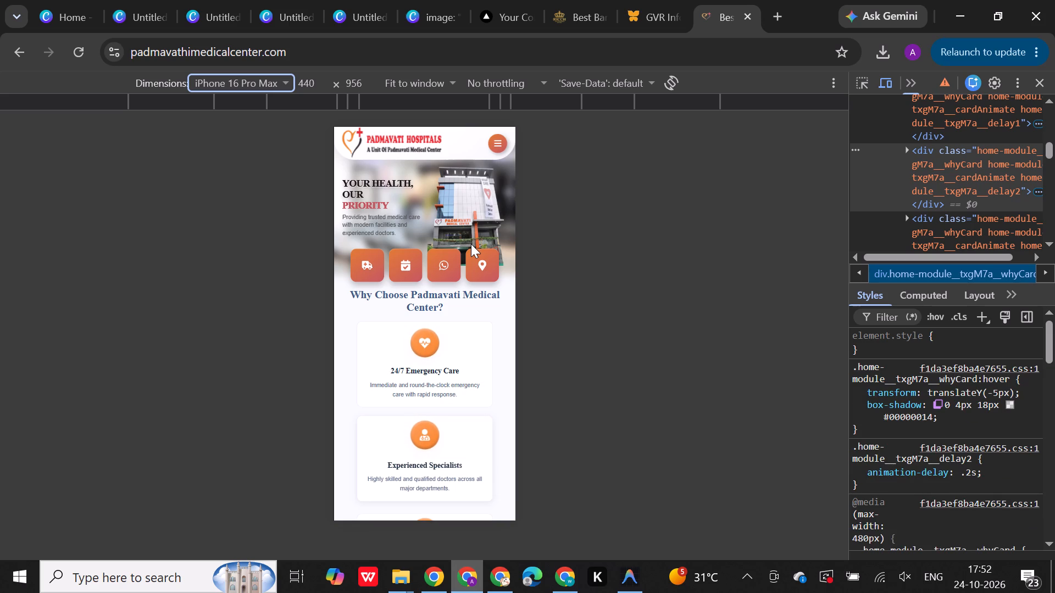
{"action": "scroll", "coordinate": [471, 244], "scroll_direction": "down", "scroll_amount": 7}
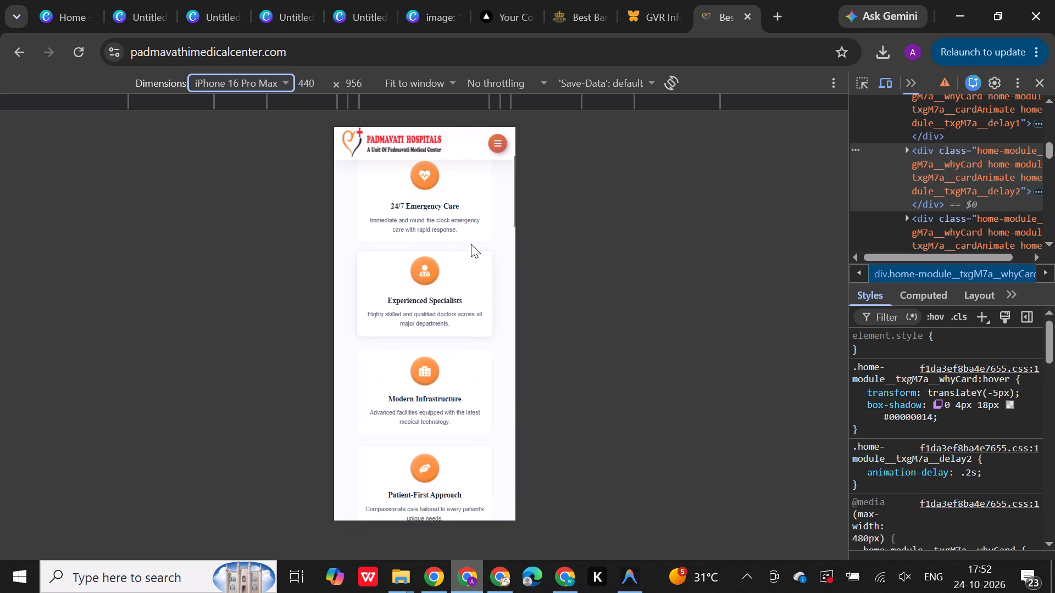
{"action": "scroll", "coordinate": [471, 244], "scroll_direction": "down", "scroll_amount": 11}
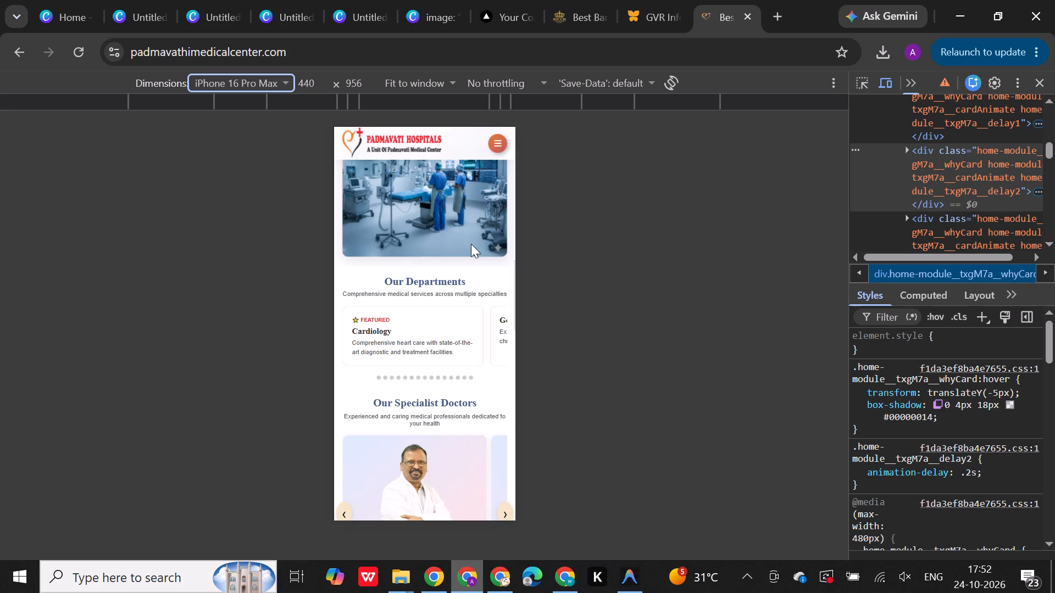
Try to slide the Our Departments carousel on to another department card in the mobile preview.
{"action": "left_click_drag", "start_coordinate": [475, 334], "coordinate": [389, 329]}
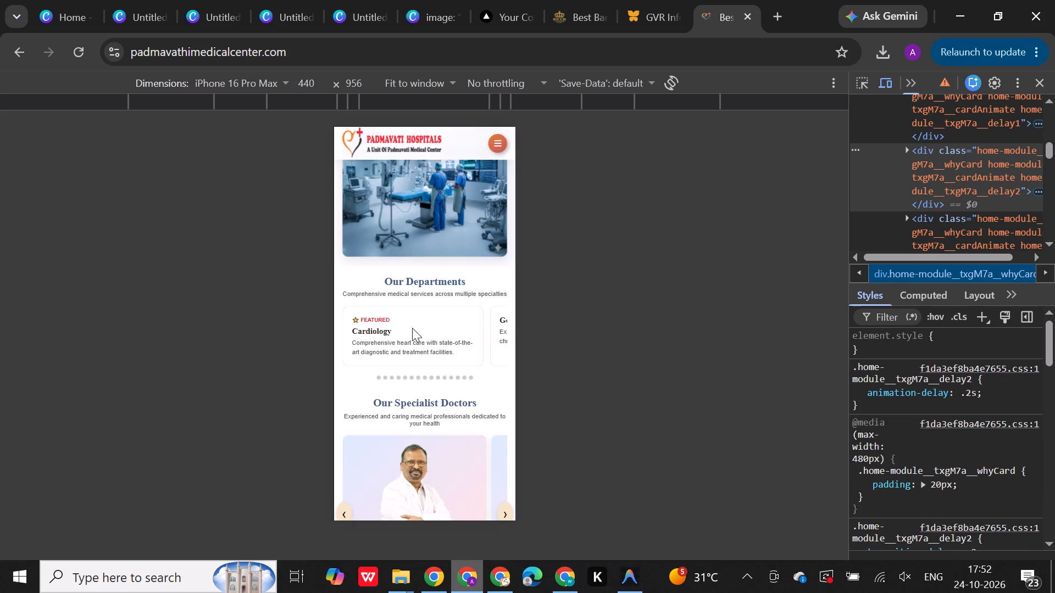
{"action": "left_click", "coordinate": [495, 330]}
{"action": "left_click_drag", "start_coordinate": [500, 332], "coordinate": [364, 310]}
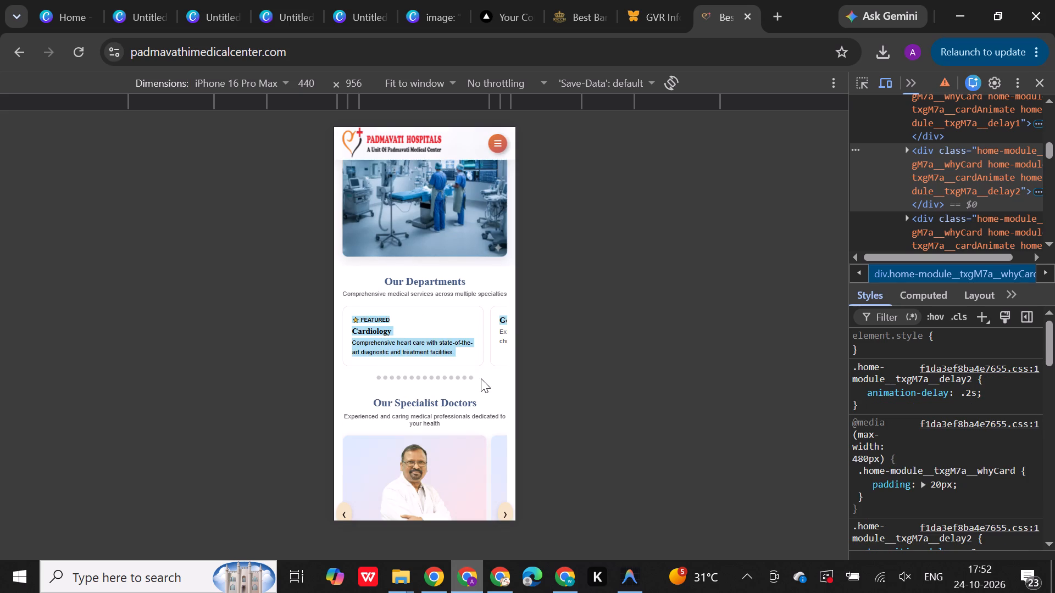
{"action": "left_click", "coordinate": [481, 381]}
{"action": "left_click", "coordinate": [377, 380]}
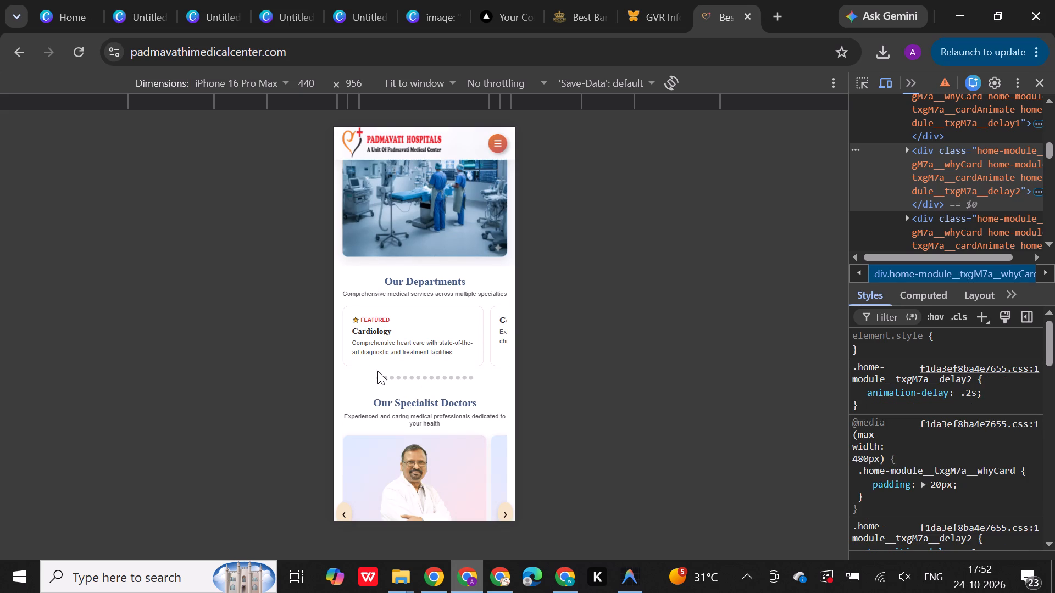
Snip the mobile home page's header and hero area, from the Padmavati Hospitals logo down to the four shortcut icons.
{"action": "scroll", "coordinate": [401, 349], "scroll_direction": "up", "scroll_amount": 20}
{"action": "scroll", "coordinate": [401, 349], "scroll_direction": "up", "scroll_amount": 4}
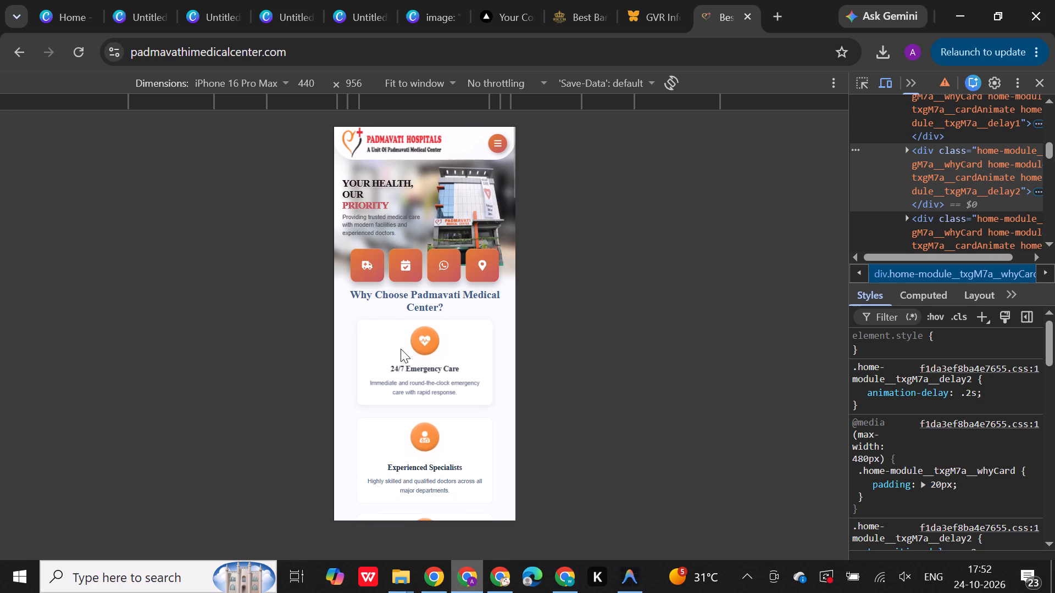
{"action": "key", "text": "shift+super+s"}
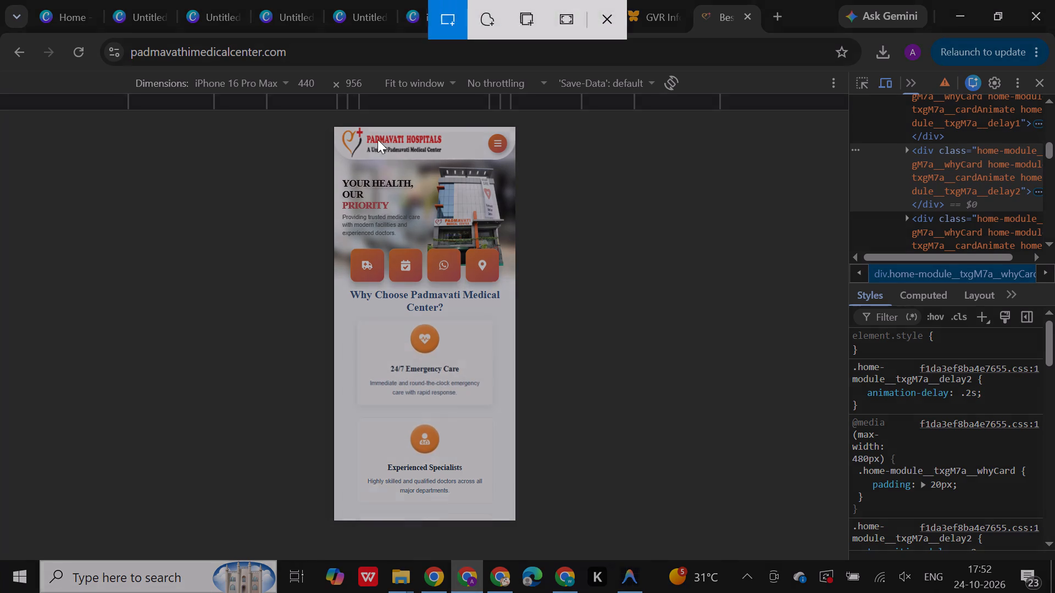
{"action": "left_click_drag", "start_coordinate": [335, 126], "coordinate": [471, 320]}
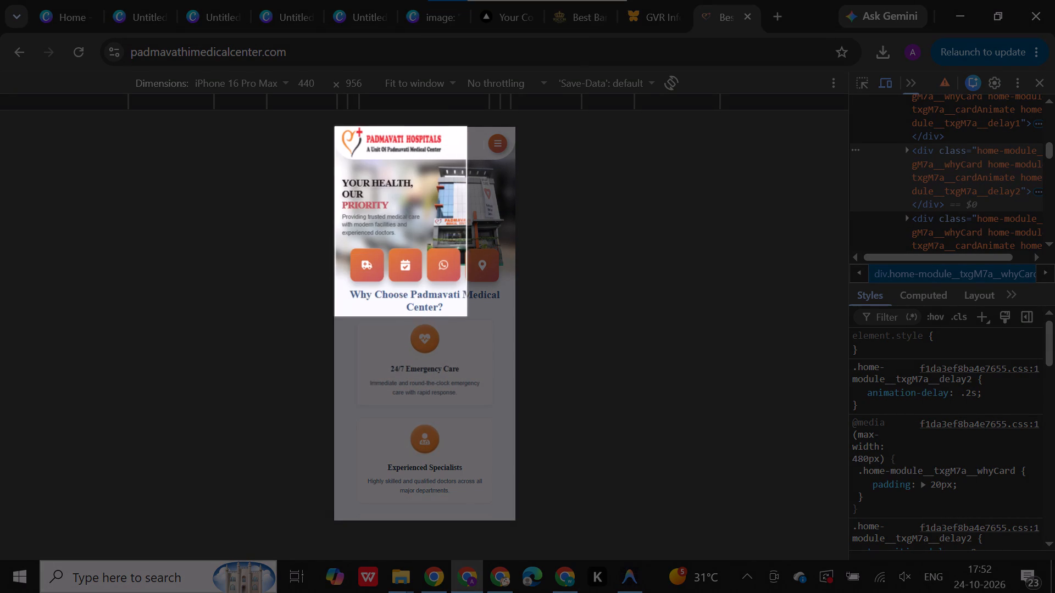
{"action": "left_click_drag", "start_coordinate": [471, 320], "coordinate": [514, 285]}
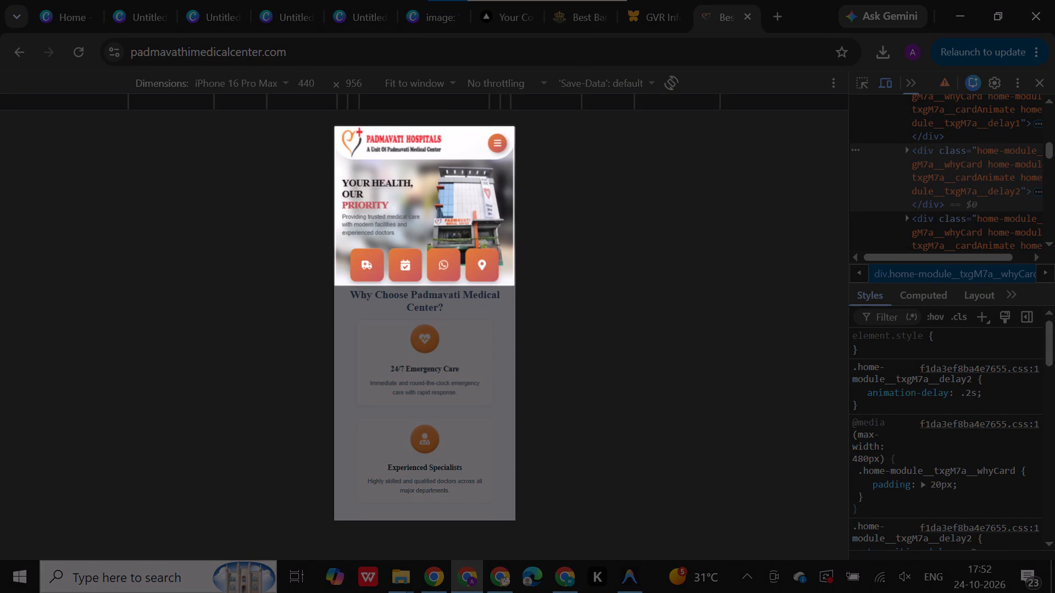
Switch to the Canva image design and delete the grouped Ricch Hotels banquet screenshots from the page.
{"action": "left_click", "coordinate": [435, 1]}
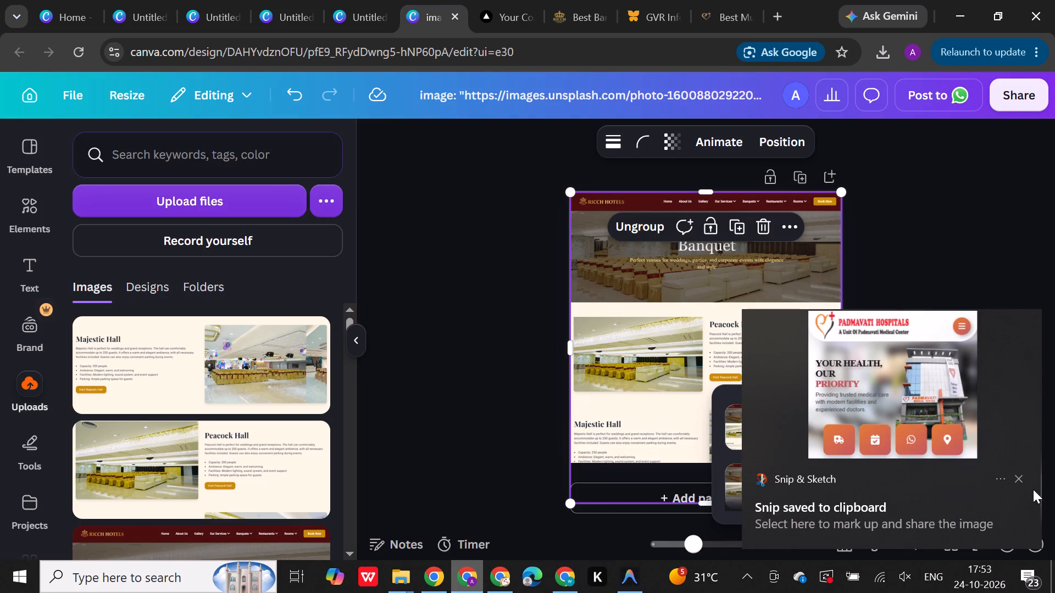
{"action": "left_click", "coordinate": [1020, 474]}
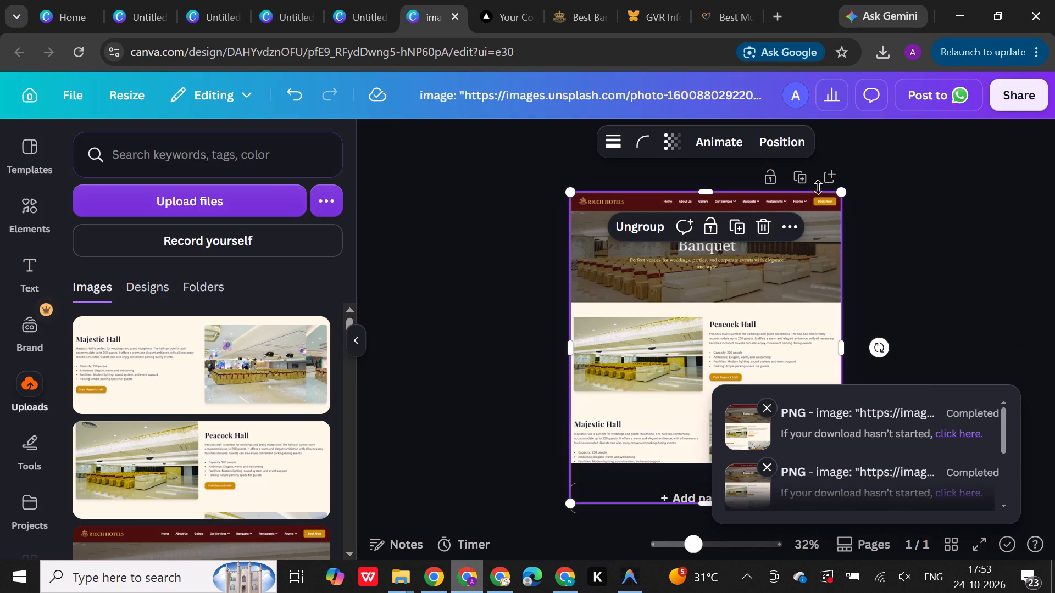
{"action": "left_click", "coordinate": [770, 231]}
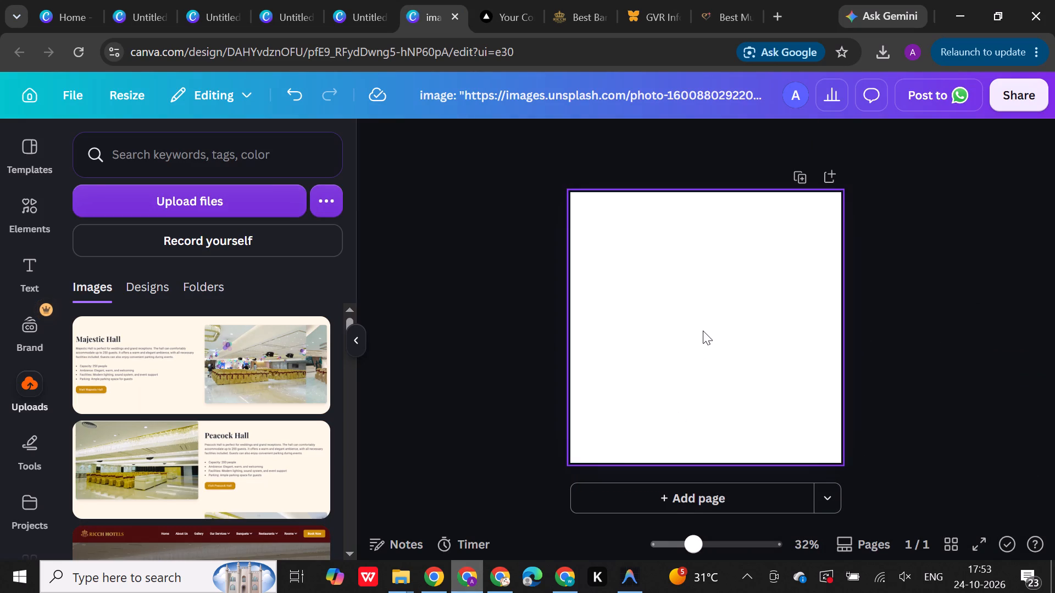
Paste the captured hospital hero onto the blank page and place it in the page's top-left corner.
{"action": "key", "text": "ctrl+v"}
{"action": "left_click_drag", "start_coordinate": [735, 314], "coordinate": [675, 245]}
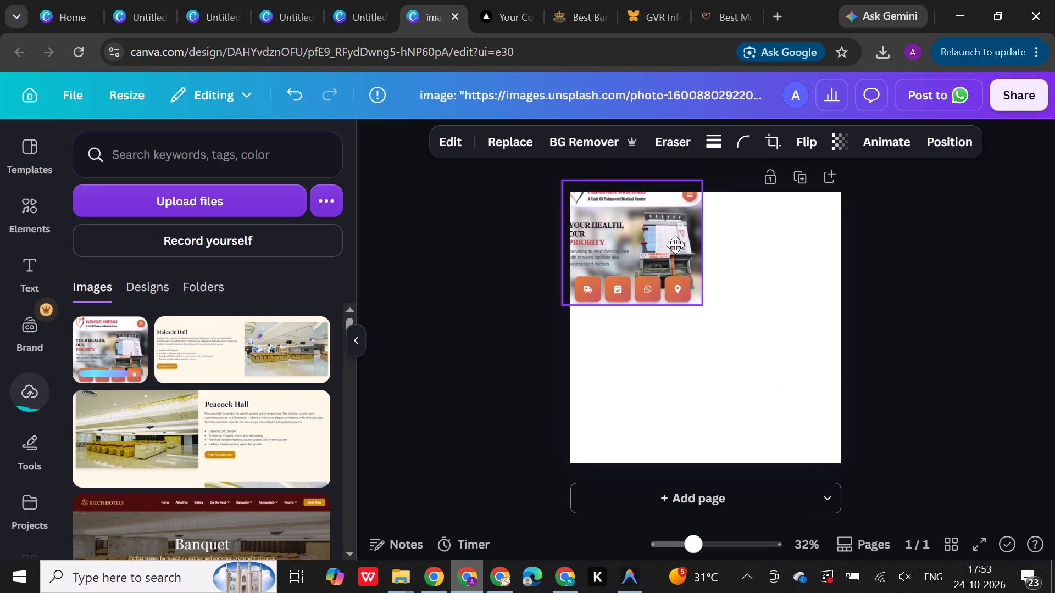
{"action": "left_click_drag", "start_coordinate": [675, 245], "coordinate": [670, 242]}
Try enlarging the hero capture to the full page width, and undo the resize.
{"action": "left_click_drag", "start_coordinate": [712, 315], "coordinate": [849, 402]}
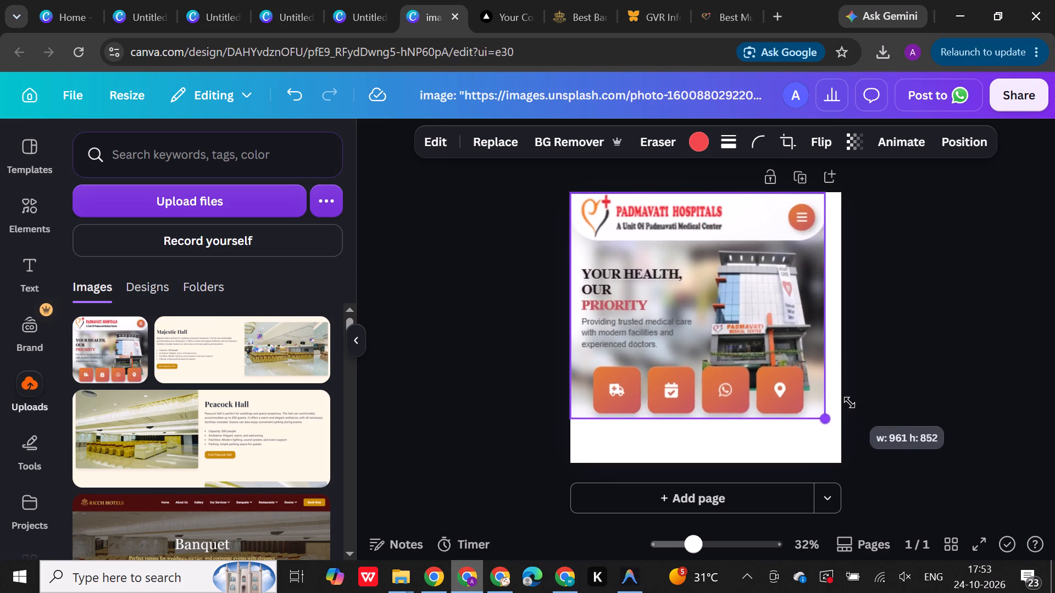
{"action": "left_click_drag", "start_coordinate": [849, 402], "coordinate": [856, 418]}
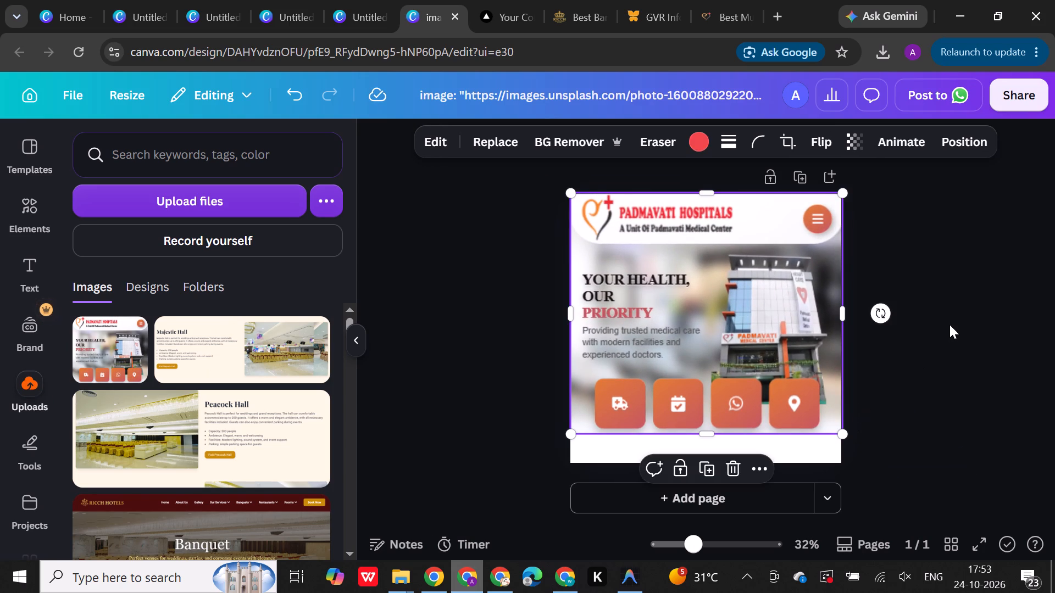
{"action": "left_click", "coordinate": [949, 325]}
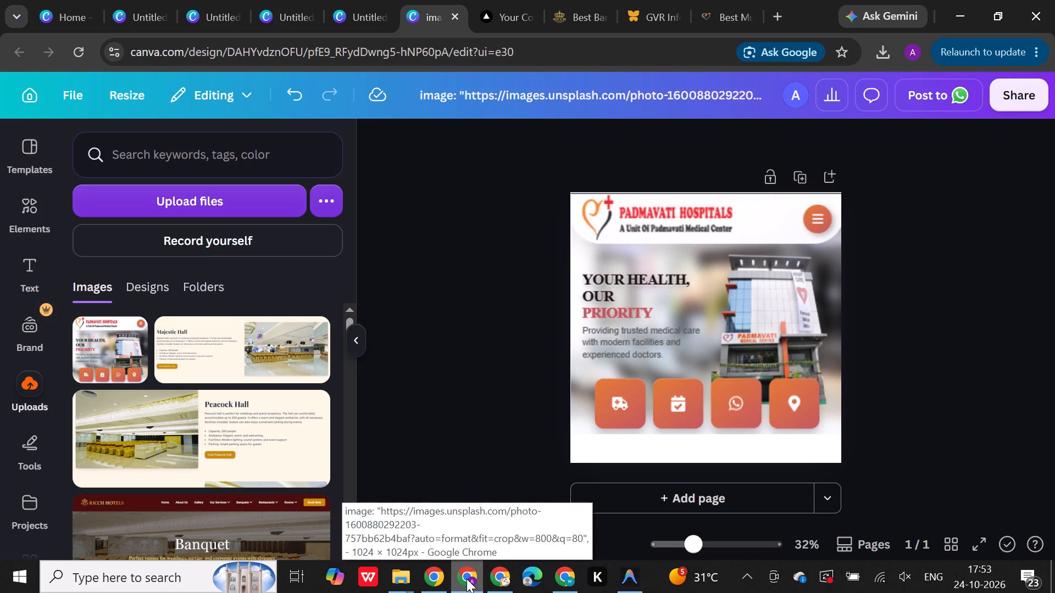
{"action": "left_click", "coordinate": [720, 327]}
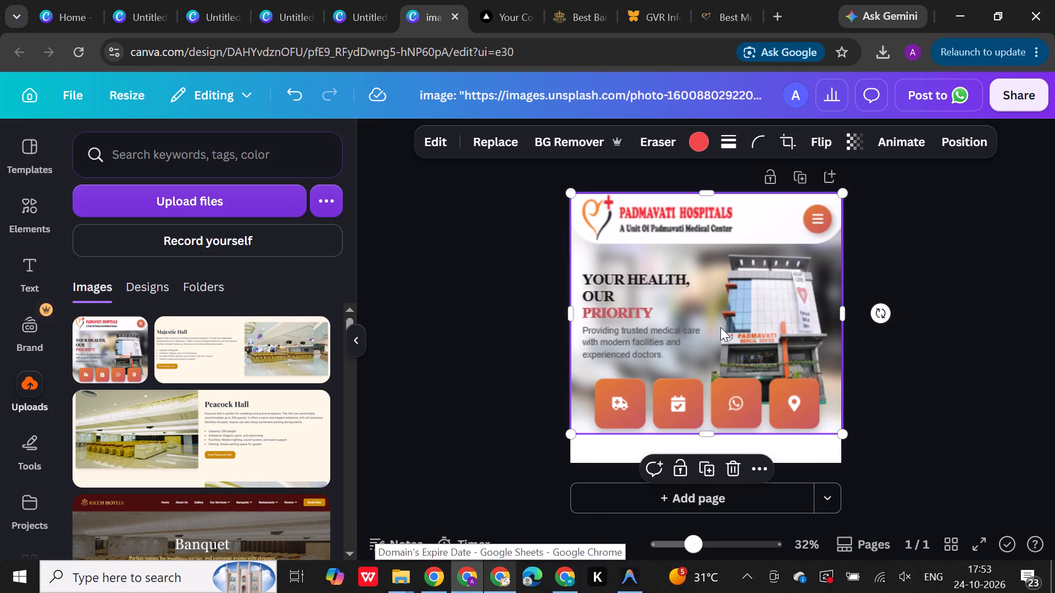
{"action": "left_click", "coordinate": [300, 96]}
Centre the hero capture horizontally against the page's top edge.
{"action": "left_click_drag", "start_coordinate": [641, 268], "coordinate": [707, 265]}
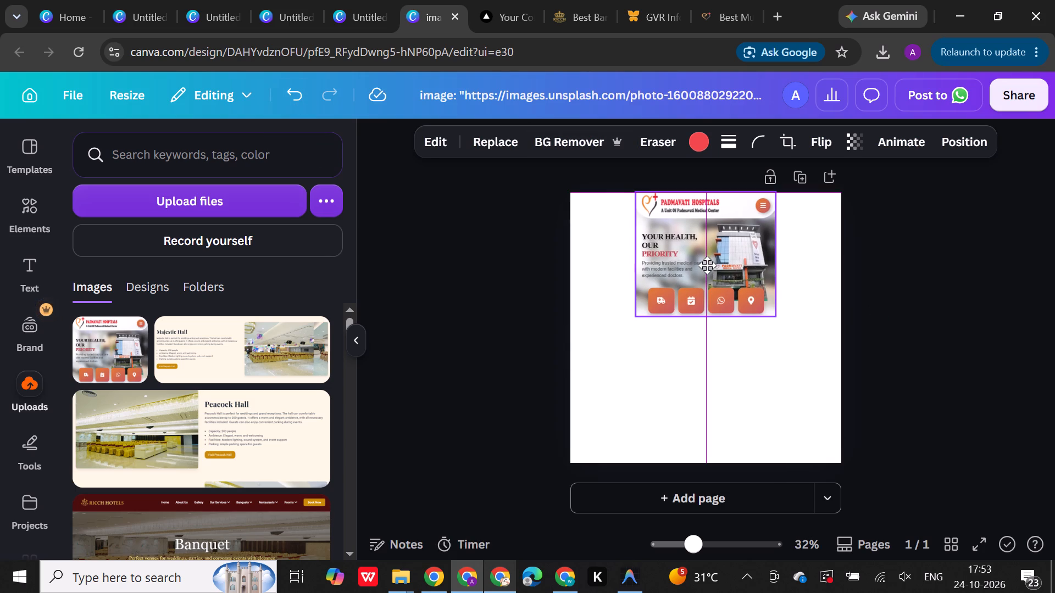
{"action": "left_click_drag", "start_coordinate": [707, 265], "coordinate": [700, 265]}
{"action": "left_click_drag", "start_coordinate": [700, 265], "coordinate": [707, 264]}
{"action": "left_click", "coordinate": [940, 279]}
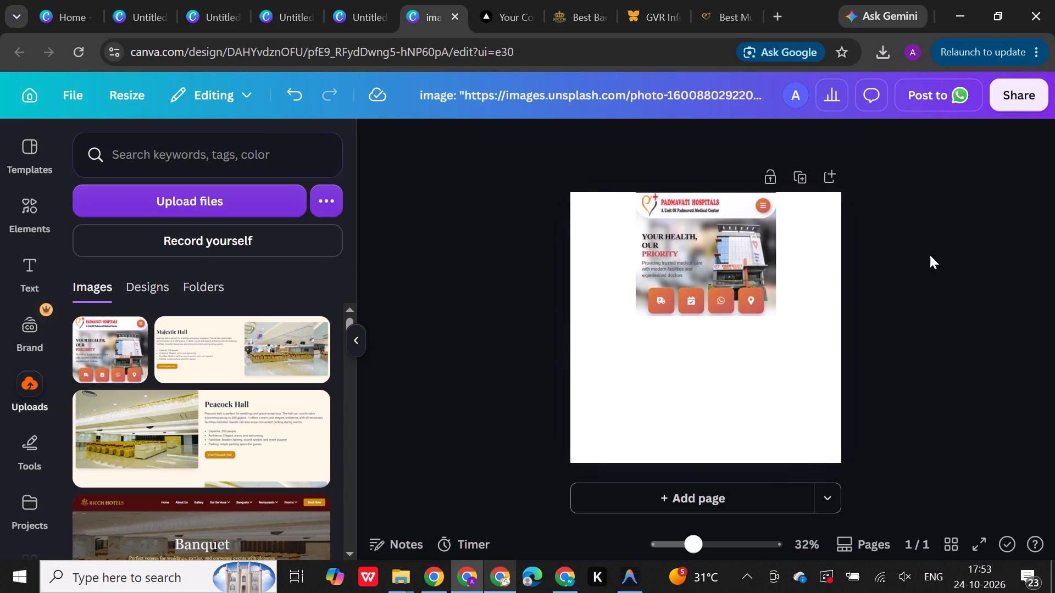
Back on the hospital site's mobile preview, snip the Excellence in Cardiology Care section from its Featured Department label through the operating-room photo.
{"action": "left_click", "coordinate": [720, 1]}
{"action": "scroll", "coordinate": [493, 410], "scroll_direction": "down", "scroll_amount": 11}
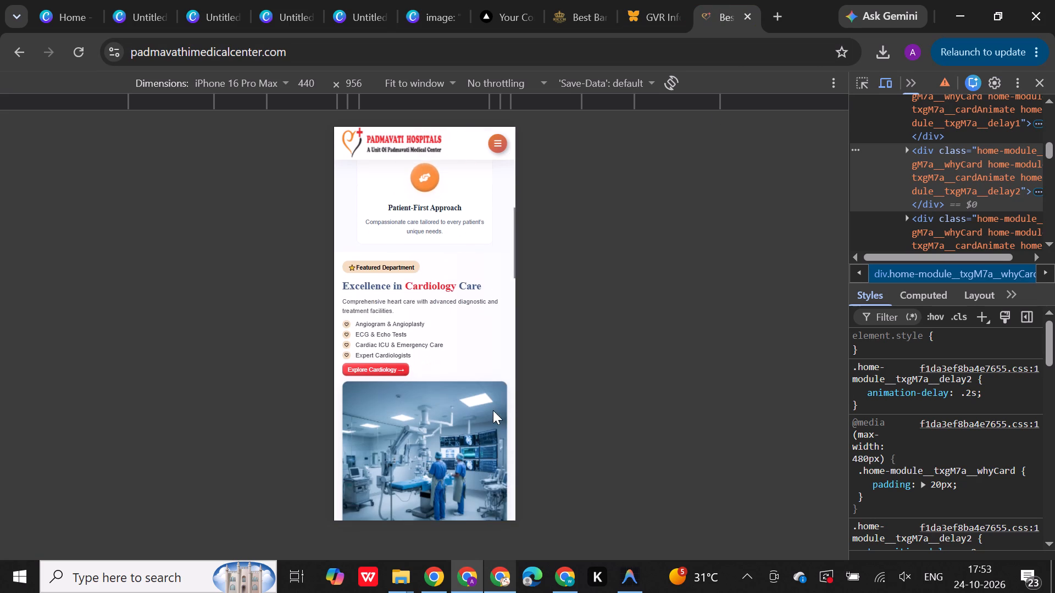
{"action": "scroll", "coordinate": [493, 410], "scroll_direction": "down", "scroll_amount": 1}
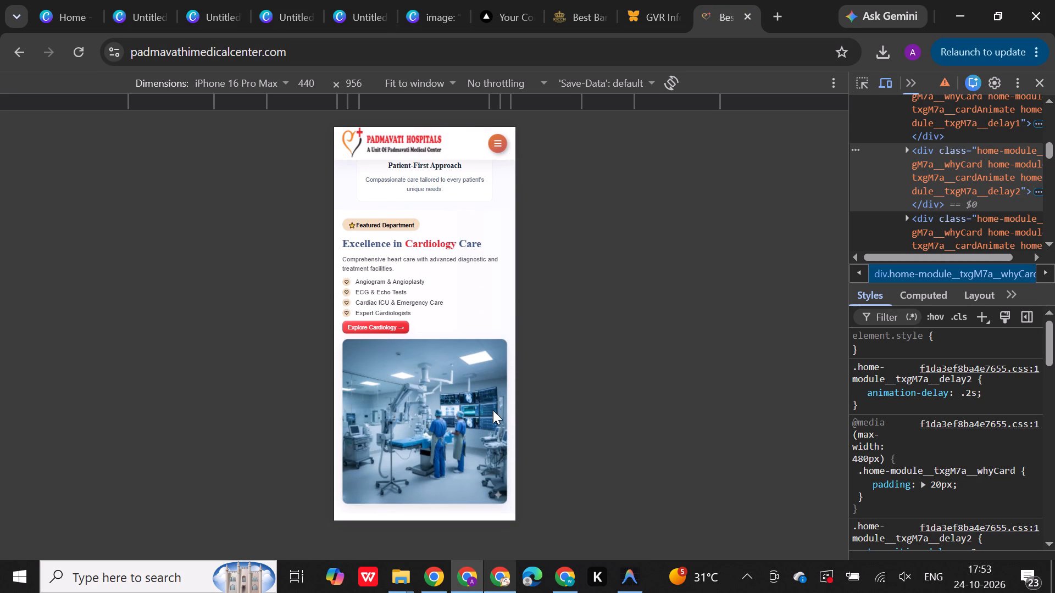
{"action": "key", "text": "shift+super+s"}
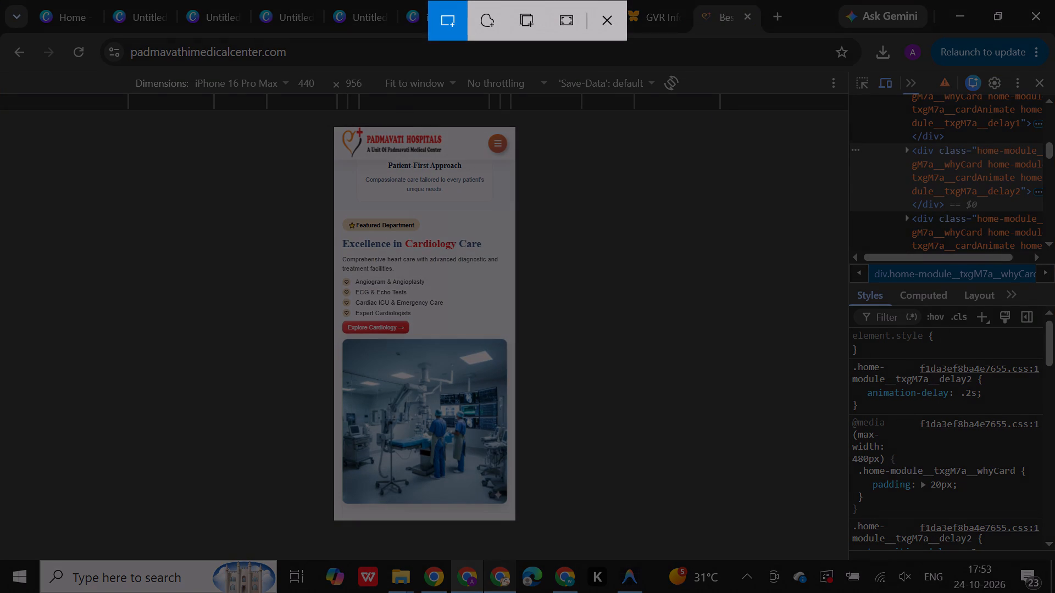
{"action": "left_click_drag", "start_coordinate": [333, 208], "coordinate": [524, 516]}
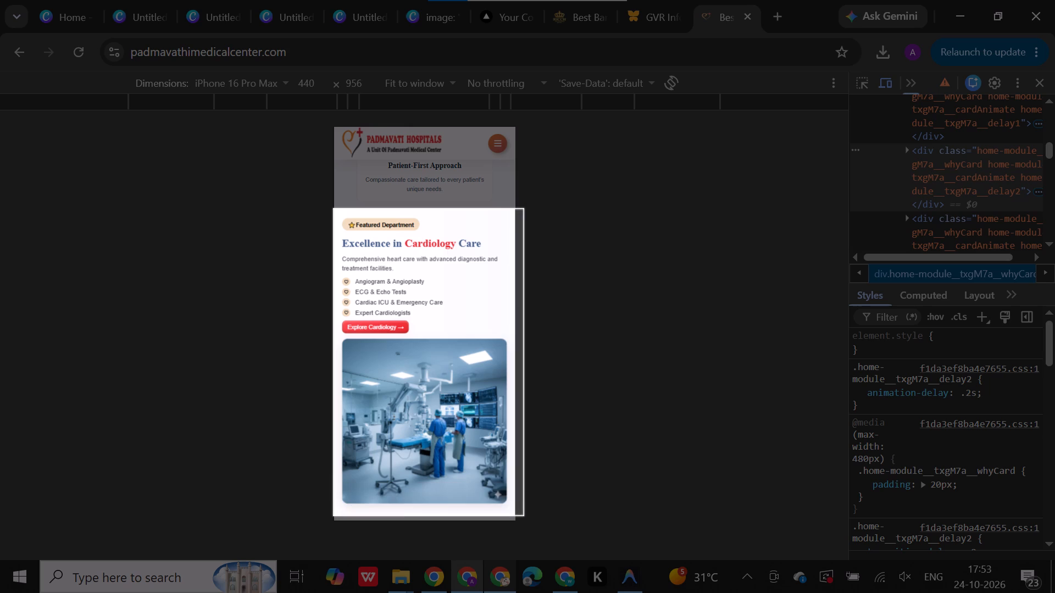
{"action": "left_click_drag", "start_coordinate": [524, 516], "coordinate": [514, 516]}
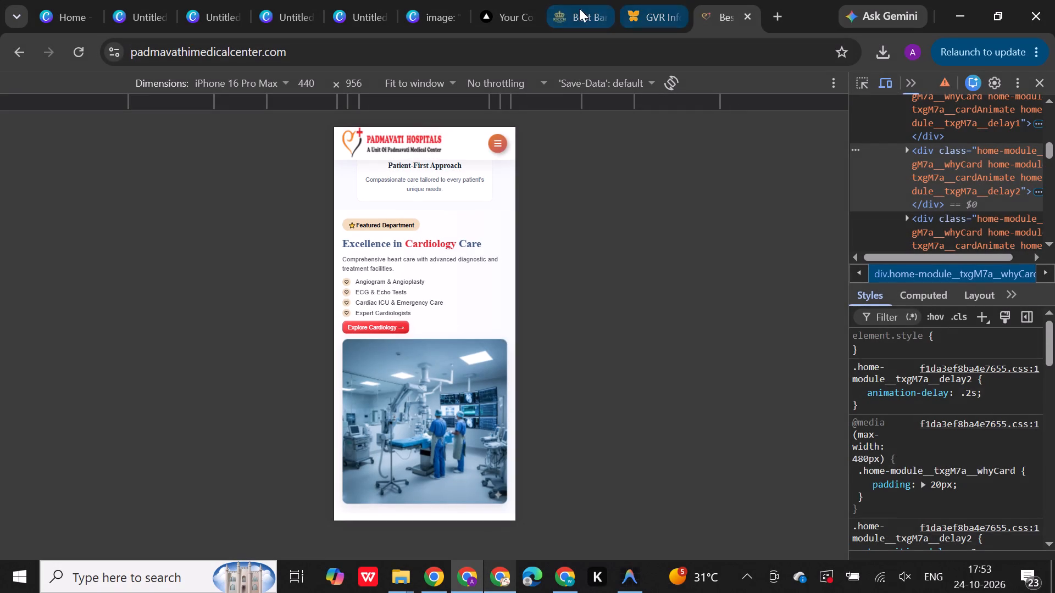
Paste the cardiology capture into the Canva design directly below the hero and enlarge it to the hero's width.
{"action": "left_click", "coordinate": [422, 0]}
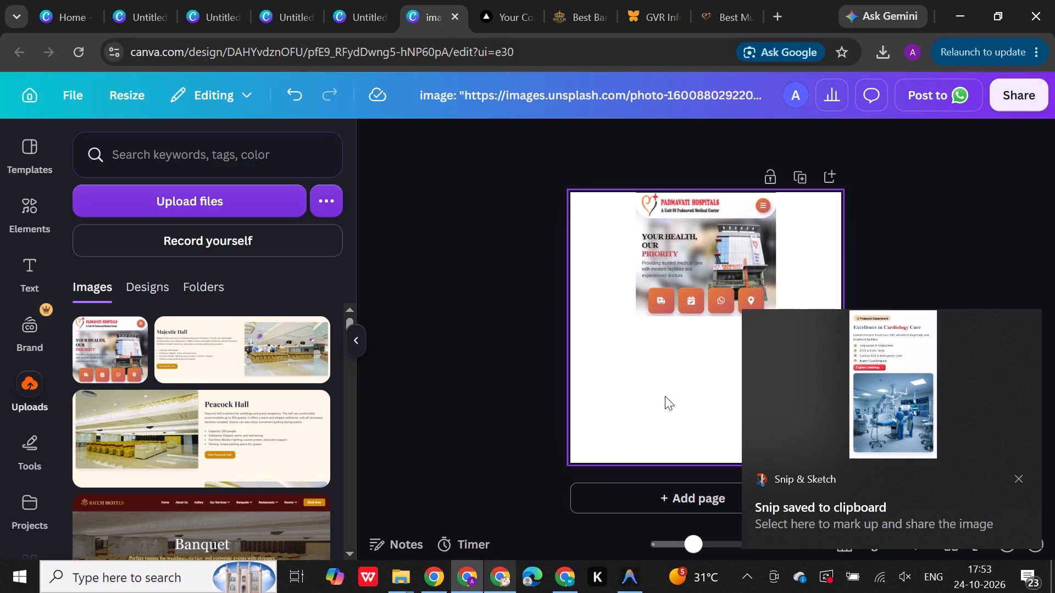
{"action": "key", "text": "ctrl+v"}
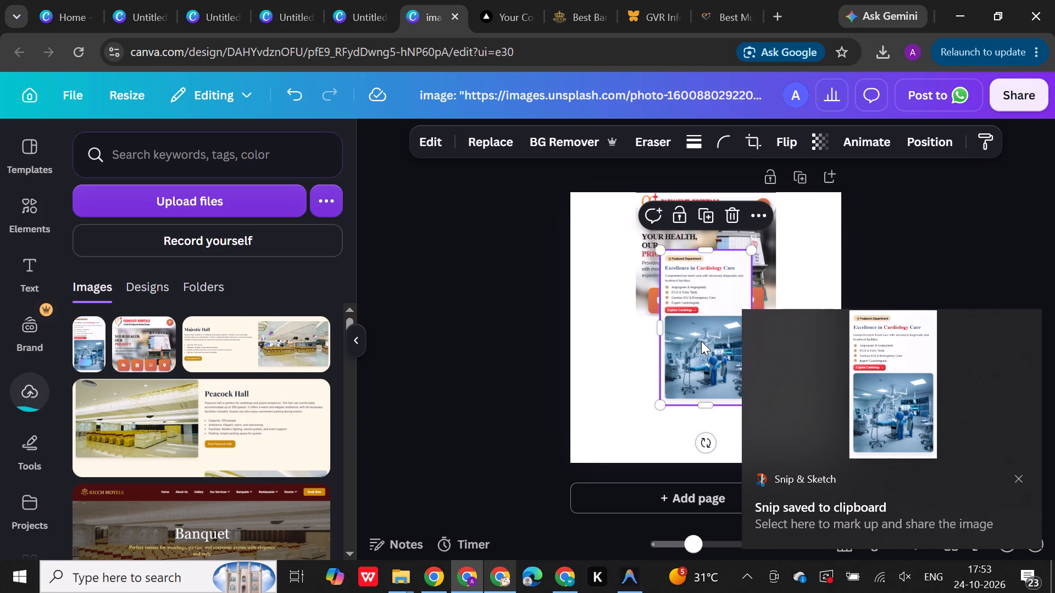
{"action": "left_click_drag", "start_coordinate": [703, 340], "coordinate": [687, 410]}
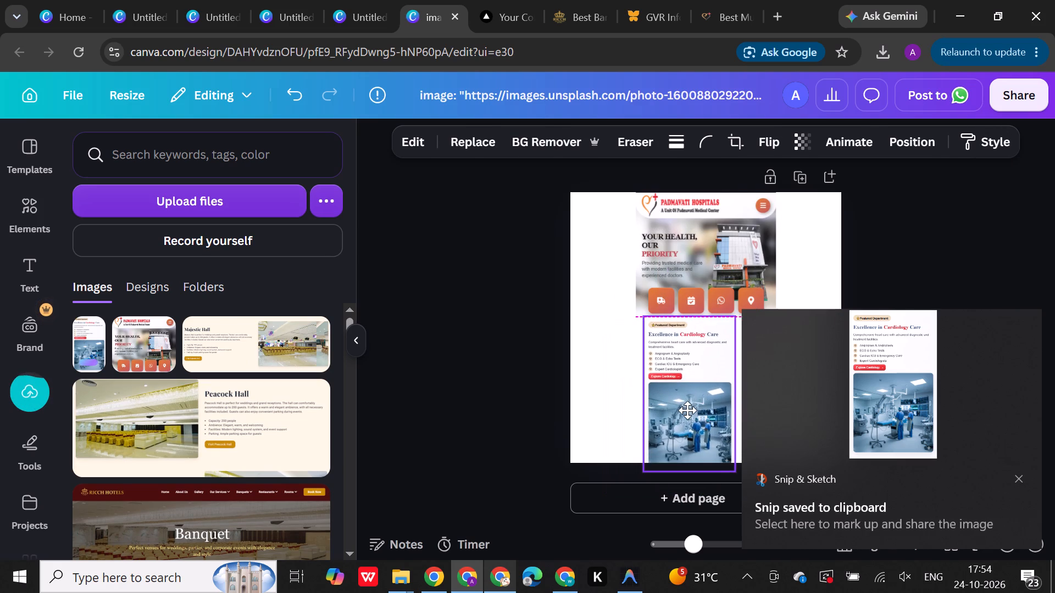
{"action": "left_click_drag", "start_coordinate": [687, 410], "coordinate": [682, 408]}
{"action": "left_click_drag", "start_coordinate": [726, 470], "coordinate": [804, 537]}
{"action": "left_click", "coordinate": [956, 404]}
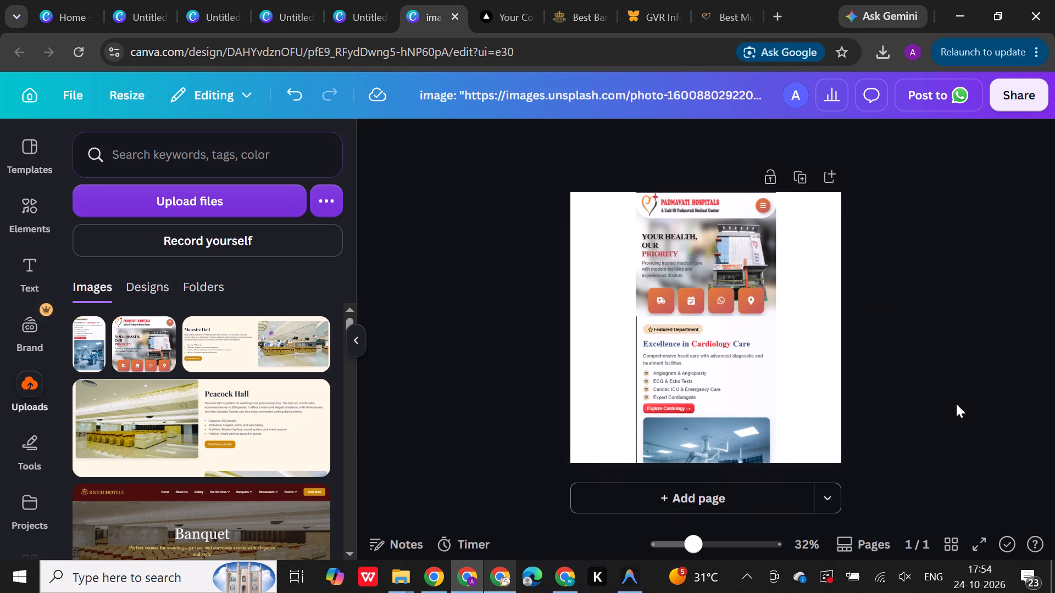
Crop a thin strip off the cardiology capture's left side and scale it from its top corners to the hero's width.
{"action": "left_click", "coordinate": [709, 372]}
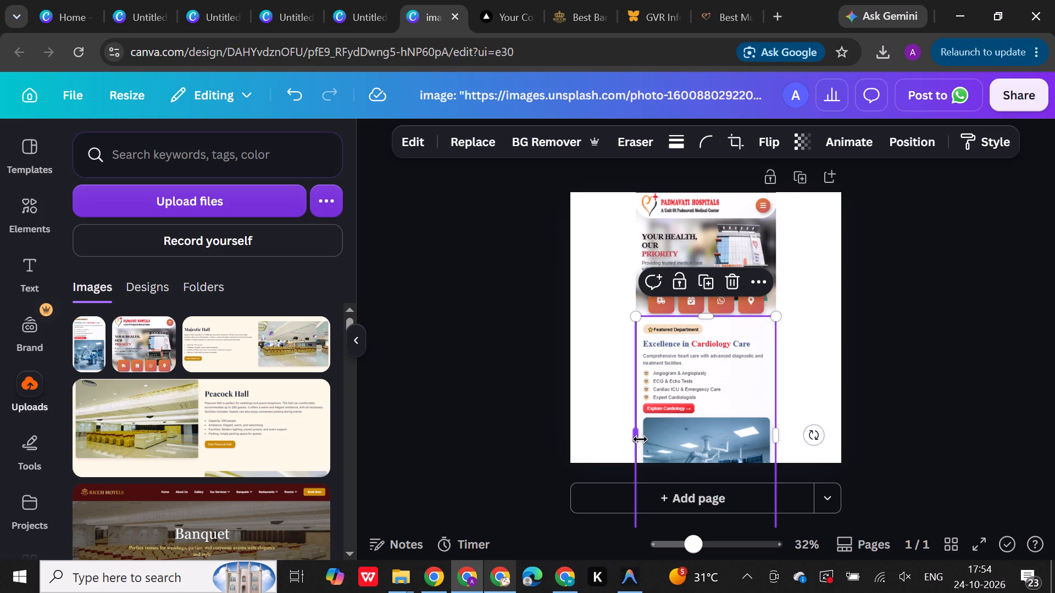
{"action": "left_click_drag", "start_coordinate": [640, 439], "coordinate": [649, 434]}
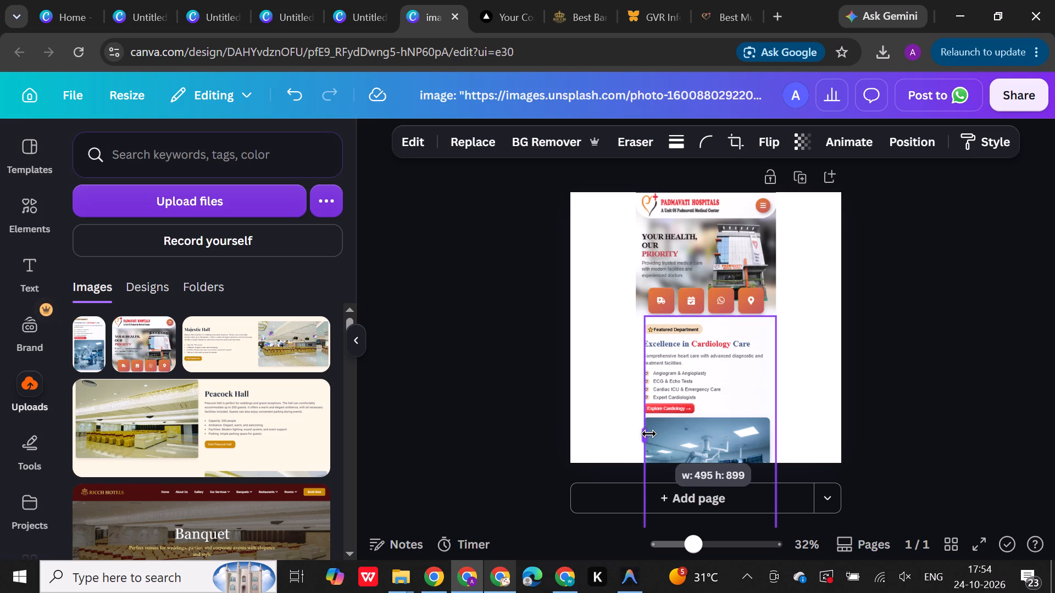
{"action": "left_click_drag", "start_coordinate": [649, 434], "coordinate": [641, 434]}
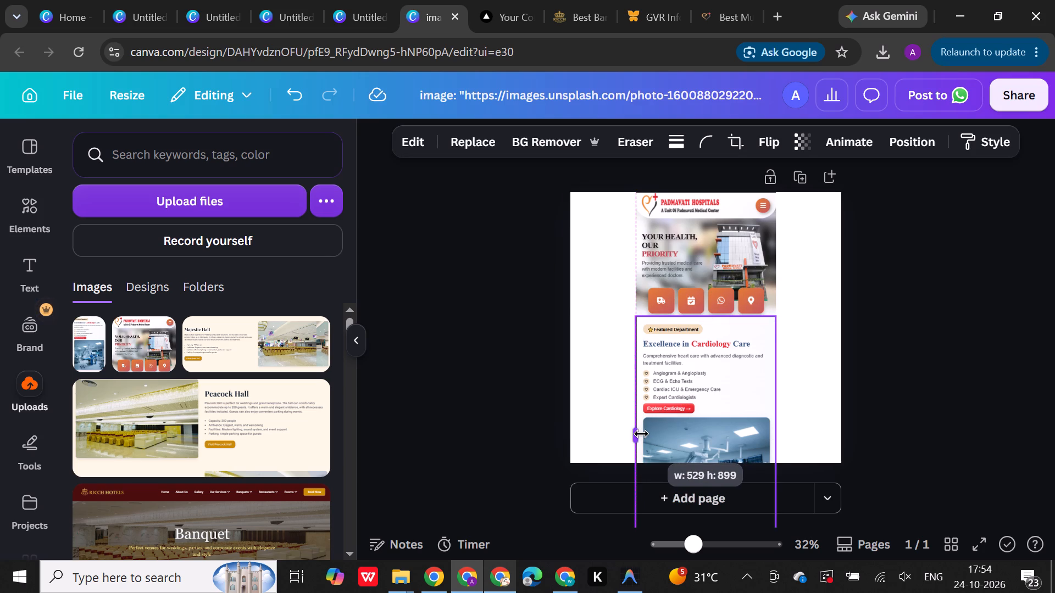
{"action": "left_click_drag", "start_coordinate": [641, 434], "coordinate": [637, 428]}
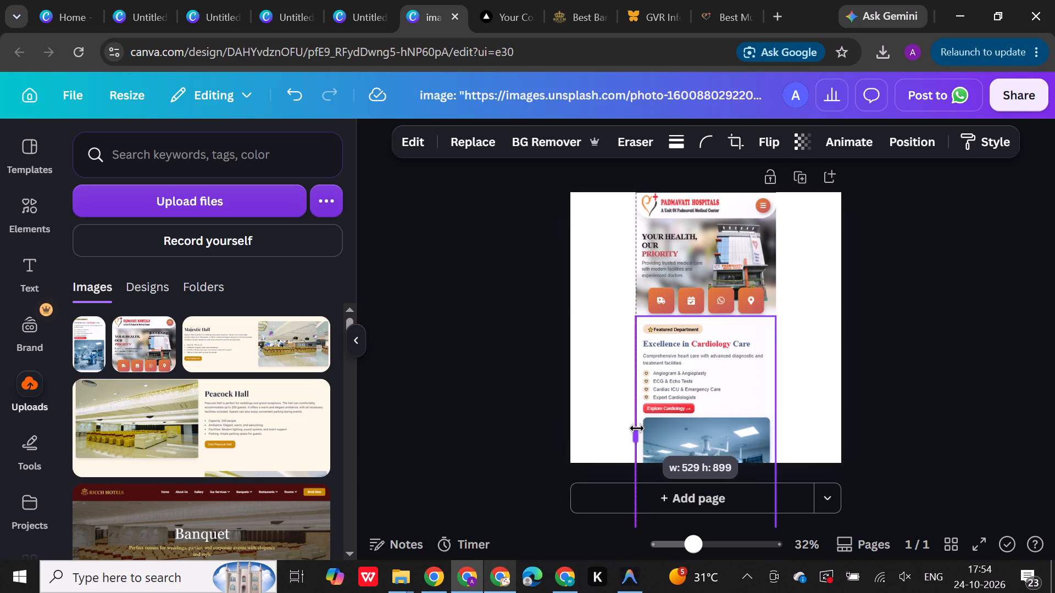
{"action": "left_click_drag", "start_coordinate": [637, 428], "coordinate": [643, 449]}
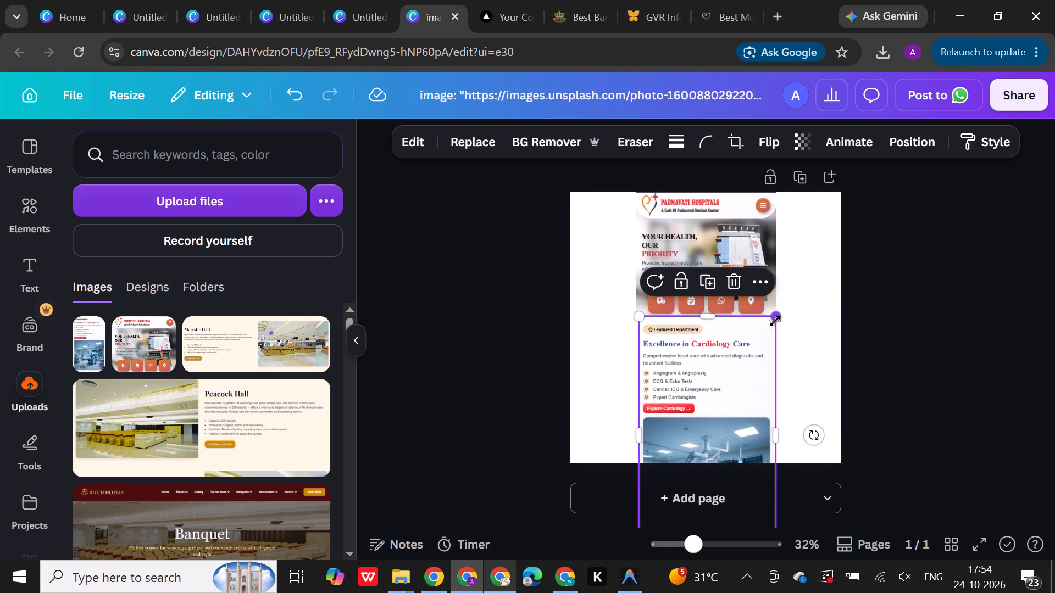
{"action": "left_click_drag", "start_coordinate": [775, 321], "coordinate": [782, 321]}
{"action": "left_click_drag", "start_coordinate": [639, 316], "coordinate": [633, 314]}
Nudge the cardiology capture slightly right and down to align it with the hero capture above.
{"action": "left_click", "coordinate": [744, 364]}
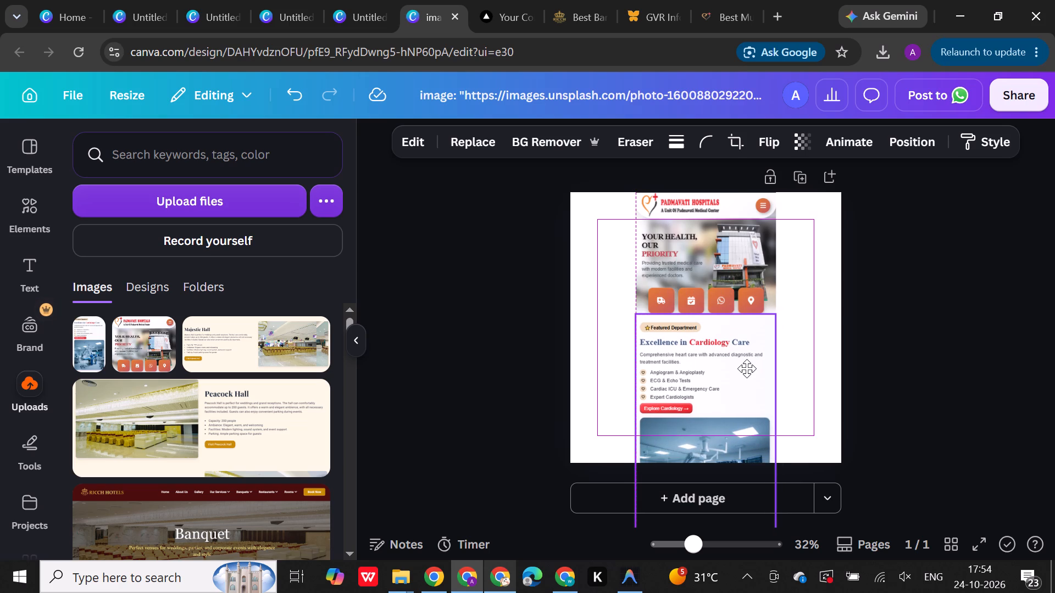
{"action": "key", "text": "Right"}
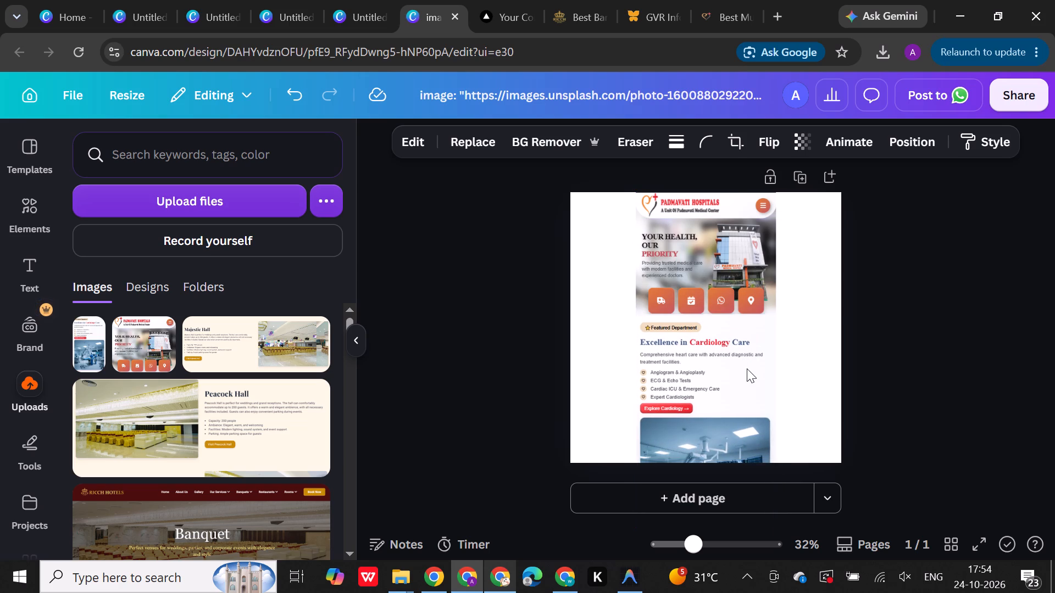
{"action": "key", "text": "Right"}
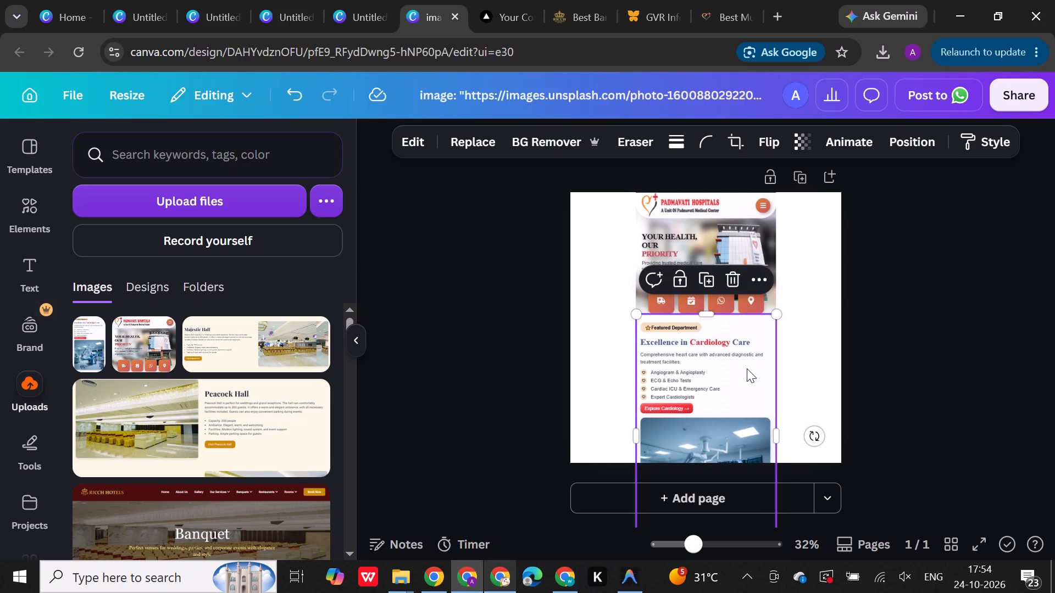
{"action": "key", "text": "Left"}
{"action": "key", "text": "Down"}
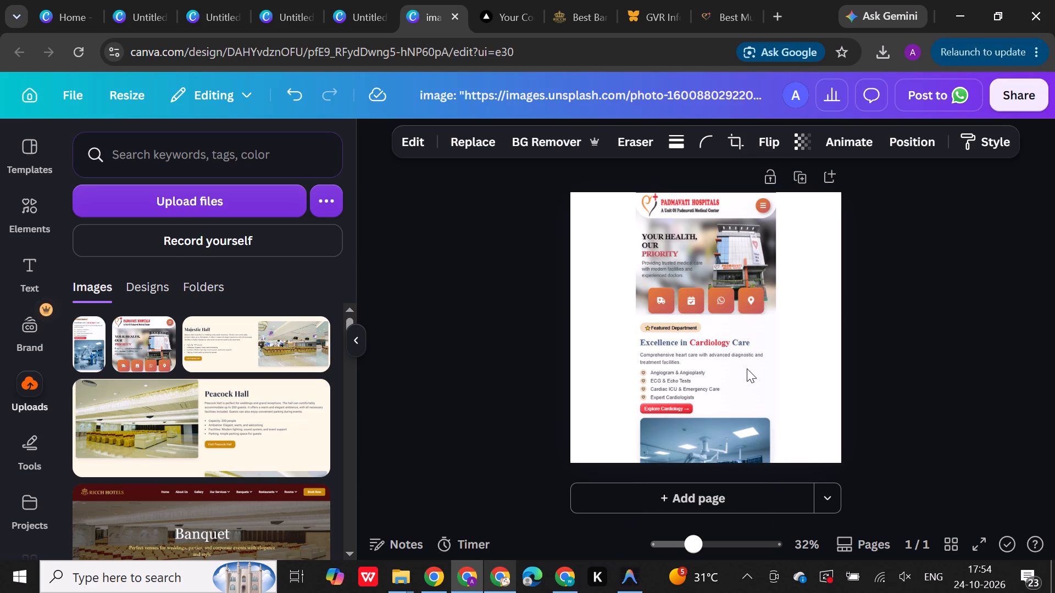
{"action": "key", "text": "Down"}
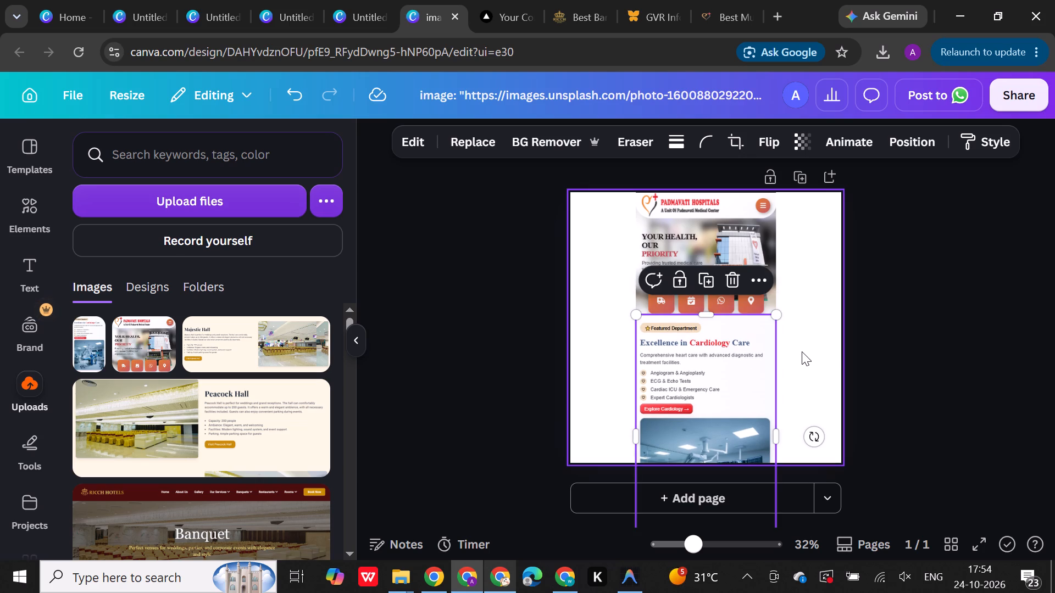
{"action": "key", "text": "Up"}
{"action": "left_click", "coordinate": [926, 340]}
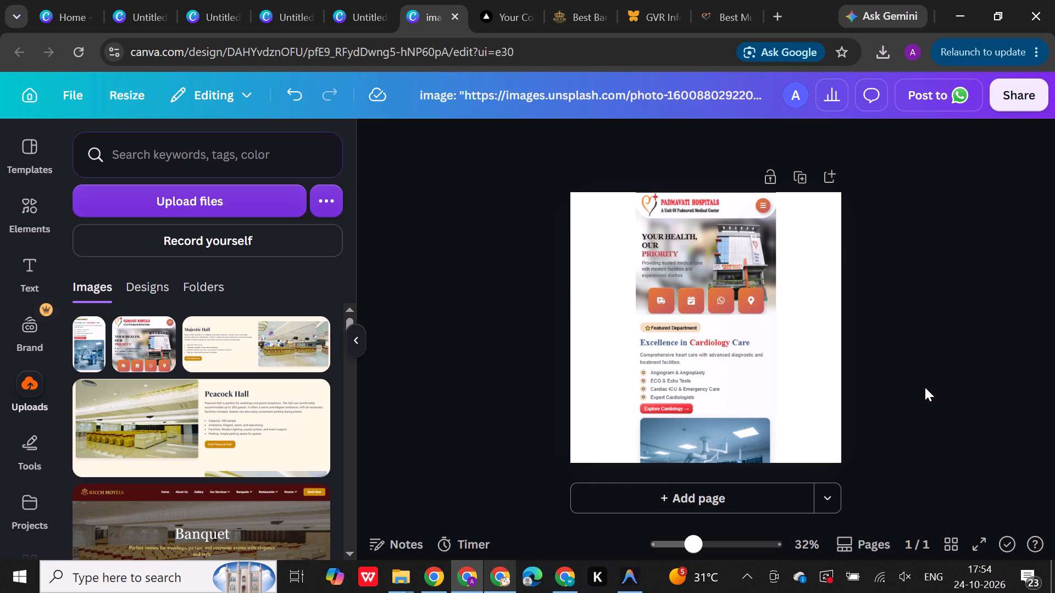
Crop a very thin strip off the cardiology capture's top edge where it meets the hero capture.
{"action": "left_click", "coordinate": [752, 356]}
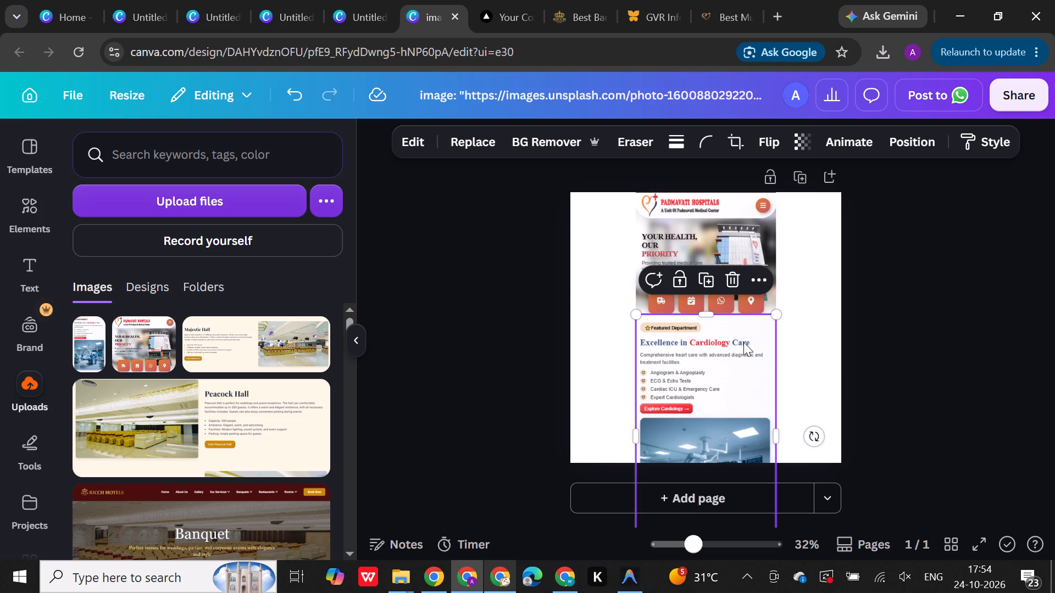
{"action": "left_click_drag", "start_coordinate": [708, 311], "coordinate": [712, 319]}
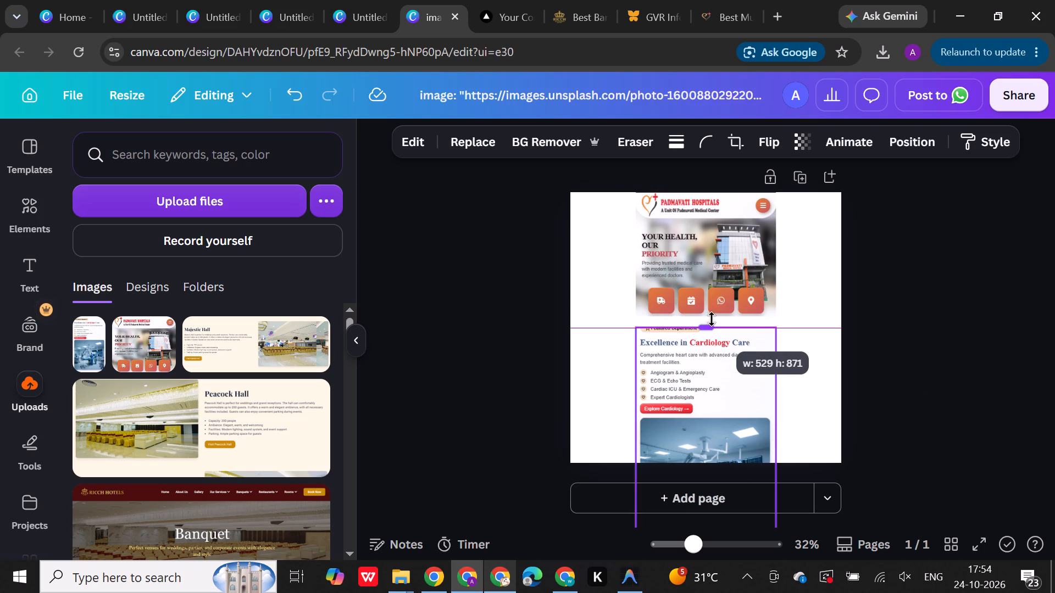
{"action": "left_click_drag", "start_coordinate": [712, 319], "coordinate": [712, 316]}
{"action": "left_click", "coordinate": [914, 331]}
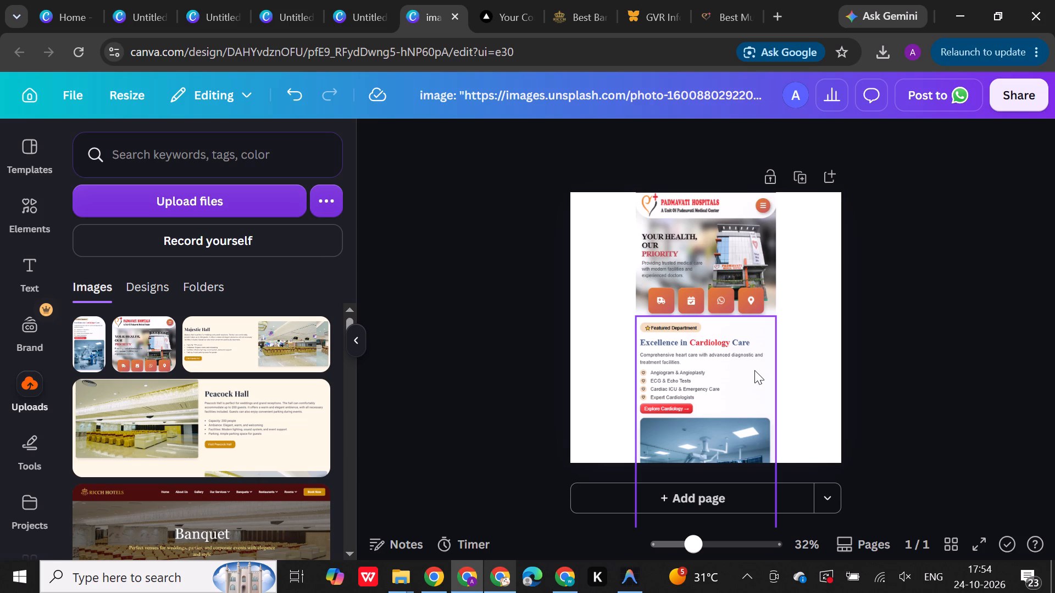
{"action": "left_click", "coordinate": [717, 358]}
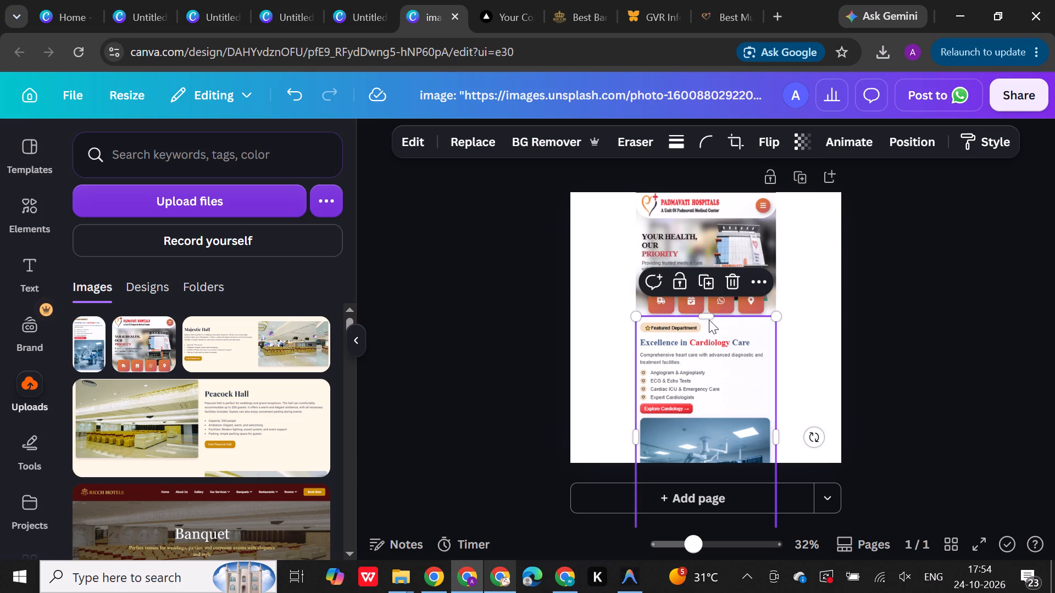
{"action": "left_click_drag", "start_coordinate": [706, 315], "coordinate": [711, 312]}
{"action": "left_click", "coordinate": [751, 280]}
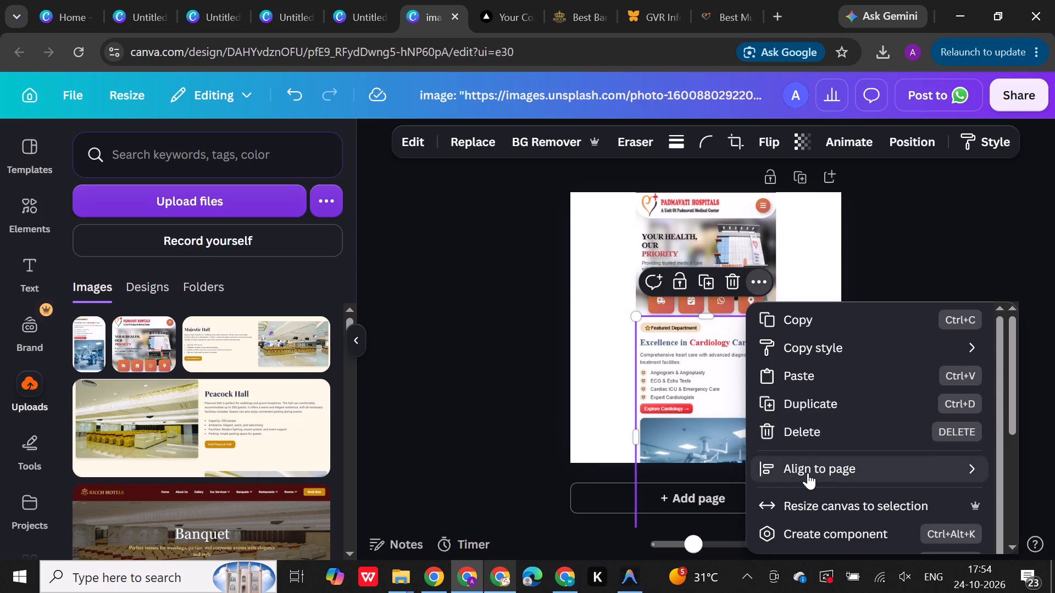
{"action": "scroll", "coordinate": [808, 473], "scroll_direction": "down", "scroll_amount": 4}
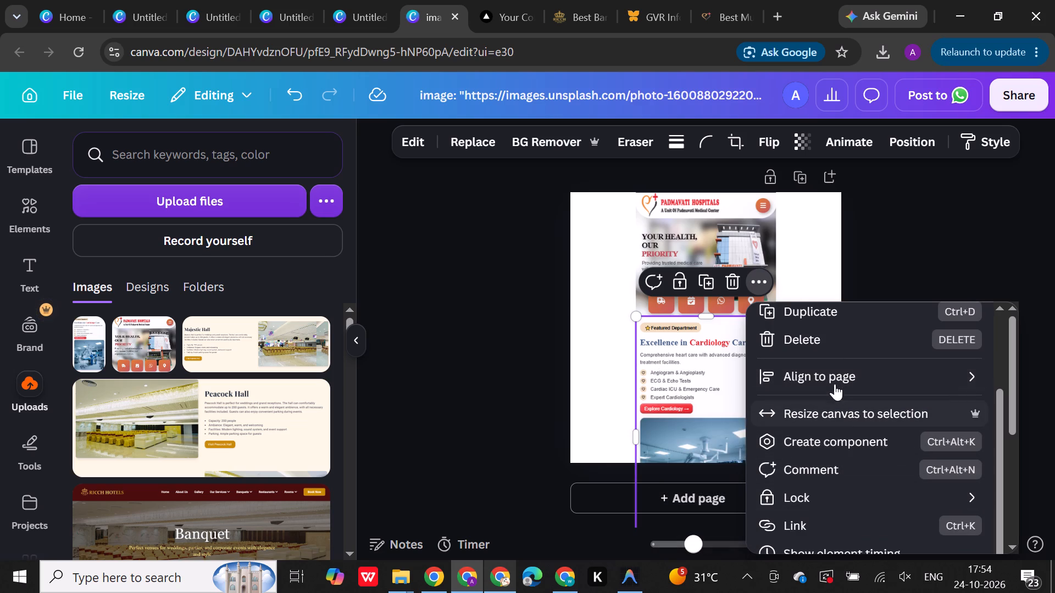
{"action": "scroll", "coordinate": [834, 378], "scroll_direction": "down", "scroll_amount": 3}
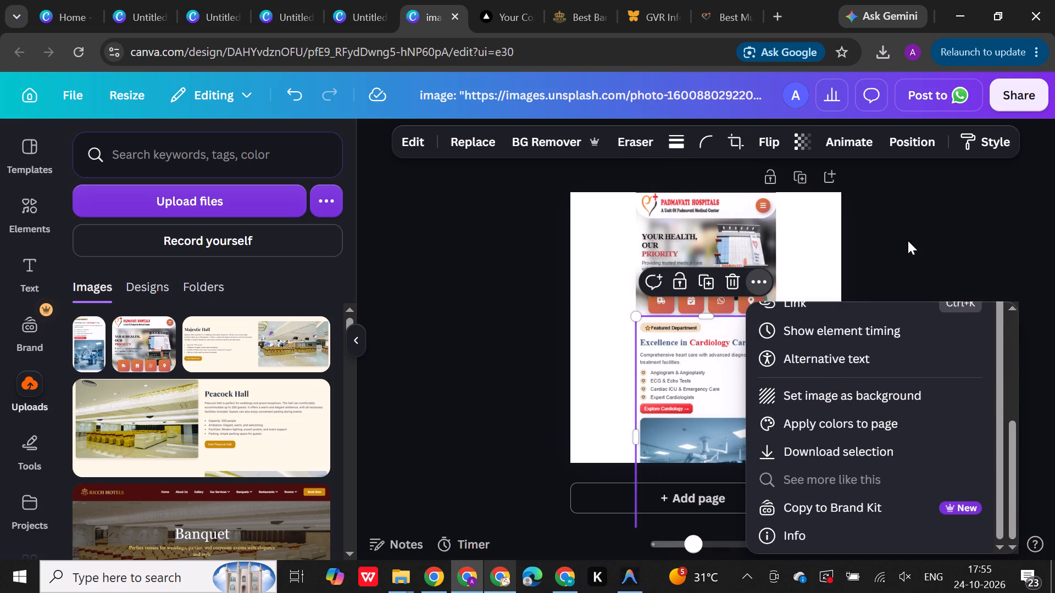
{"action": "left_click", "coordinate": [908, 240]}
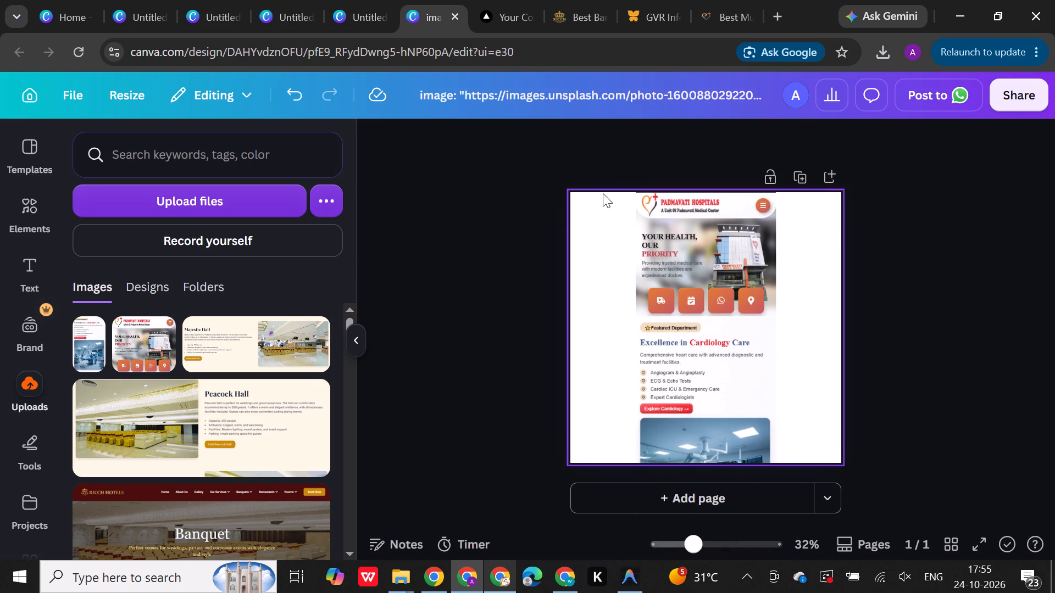
Group the hero and cardiology captures and download the design as a PNG at 1,024 × 1,024 px.
{"action": "left_click_drag", "start_coordinate": [603, 193], "coordinate": [794, 465]}
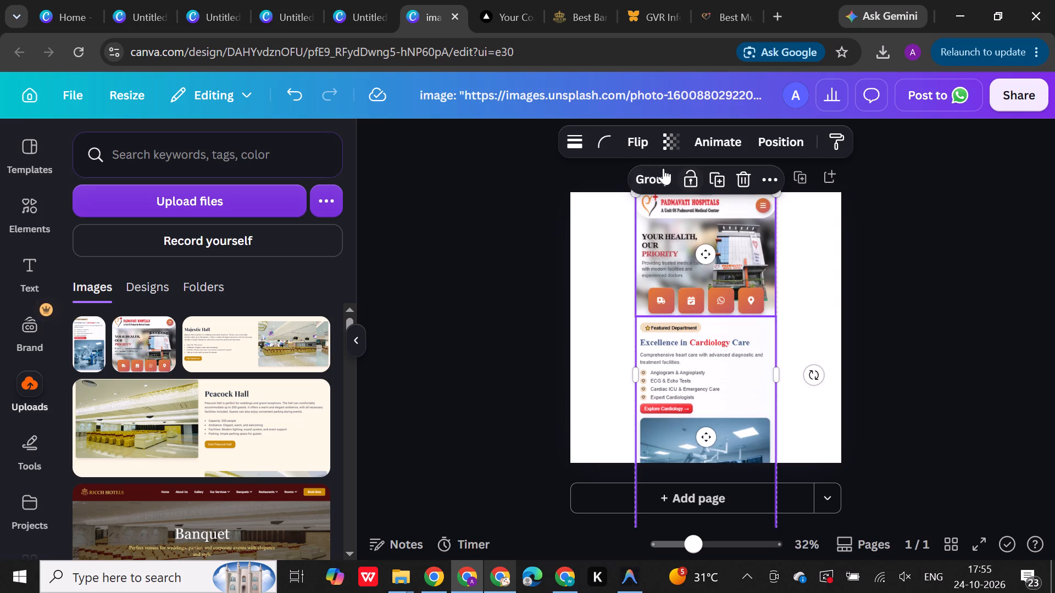
{"action": "left_click", "coordinate": [662, 168]}
{"action": "left_click", "coordinate": [1027, 103]}
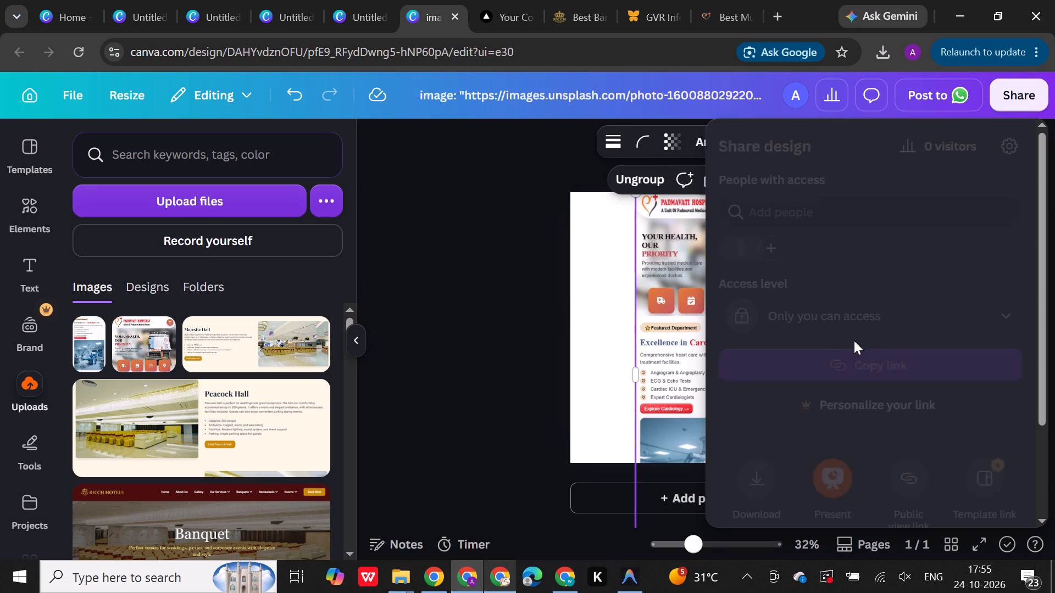
{"action": "left_click", "coordinate": [764, 492]}
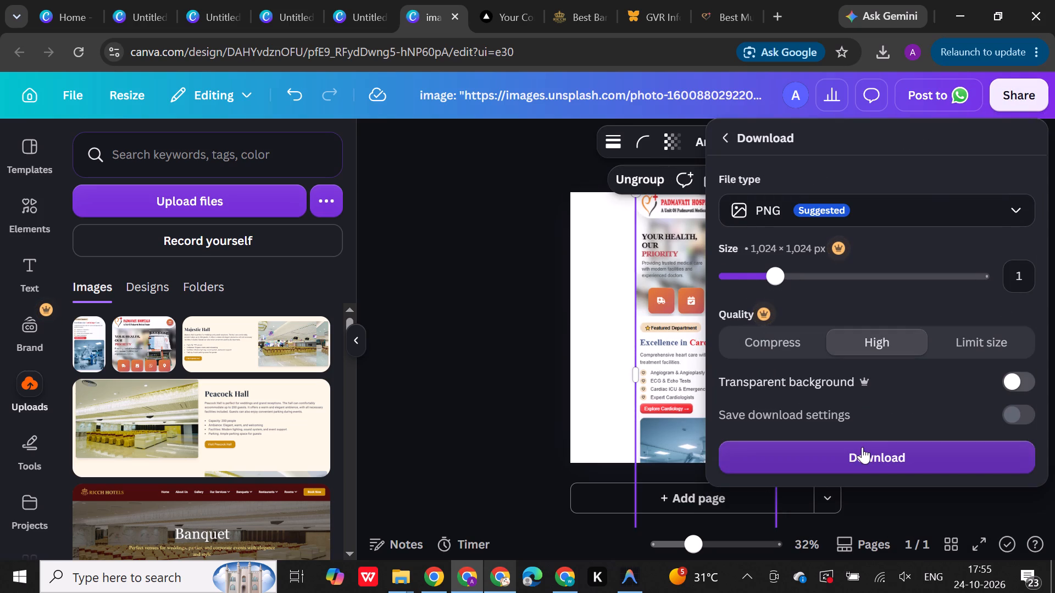
{"action": "left_click", "coordinate": [863, 447]}
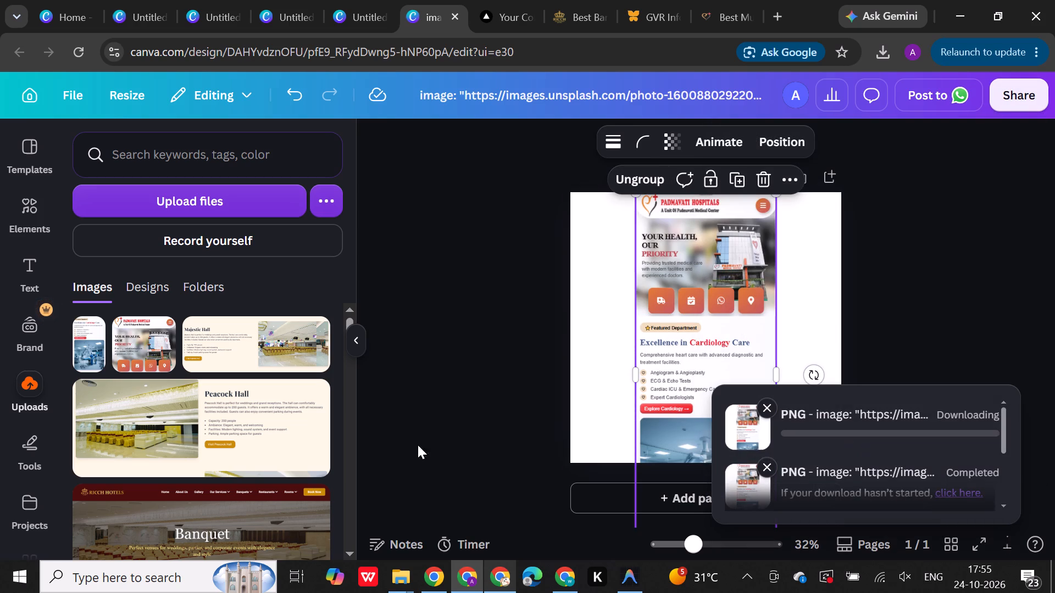
Copy the newly downloaded hospital page PNG from the Downloads folder in File Explorer.
{"action": "left_click", "coordinate": [393, 578]}
{"action": "left_click", "coordinate": [350, 513]}
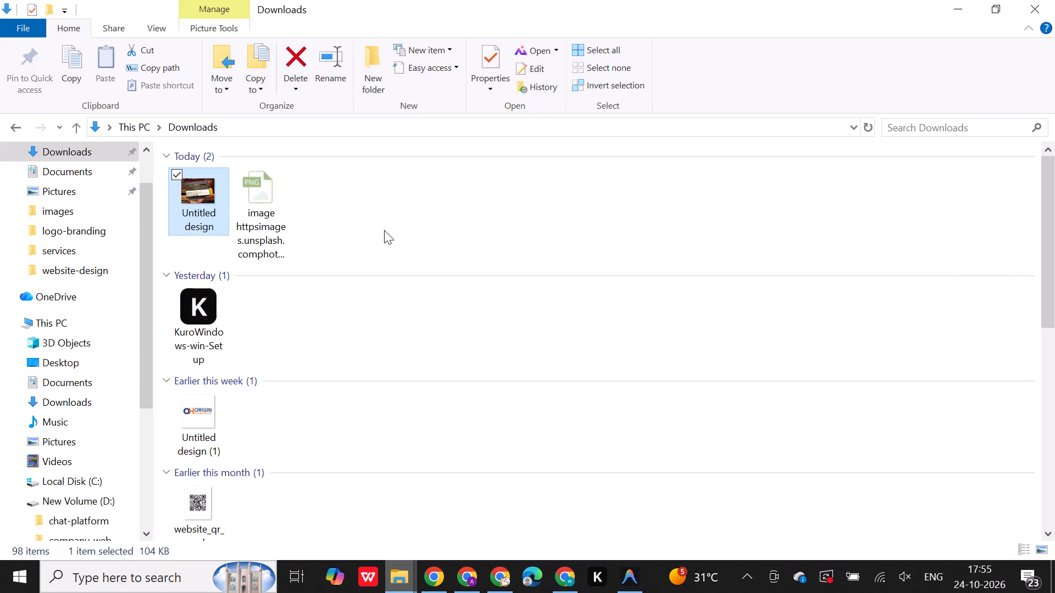
{"action": "left_click", "coordinate": [274, 236]}
{"action": "key", "text": "ctrl+c"}
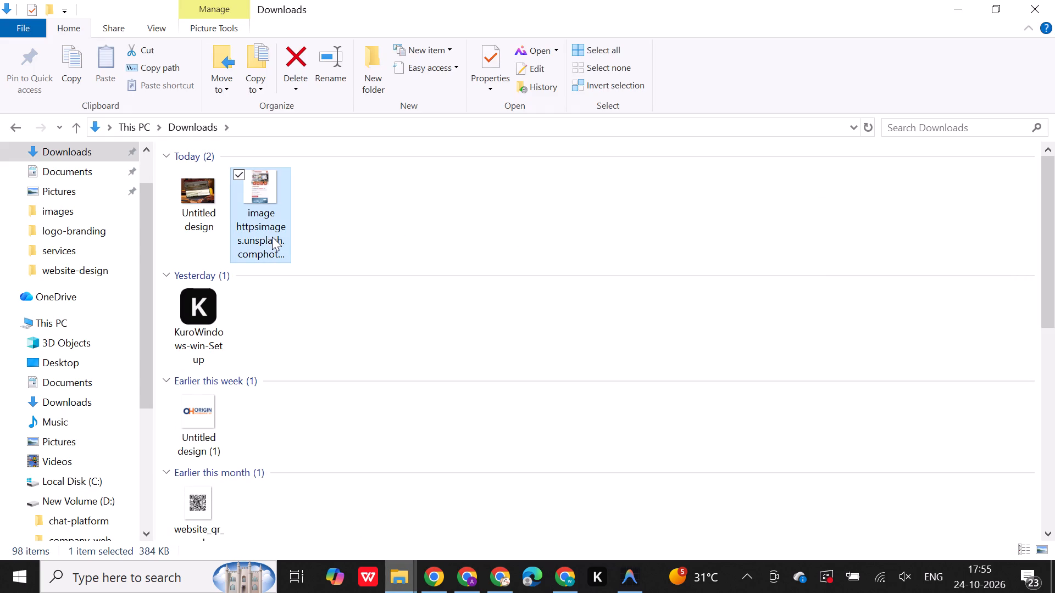
Back in Canva, open the 251 × 334 px design and delete the Origin Homeopathy door image from its page.
{"action": "left_click", "coordinate": [459, 581]}
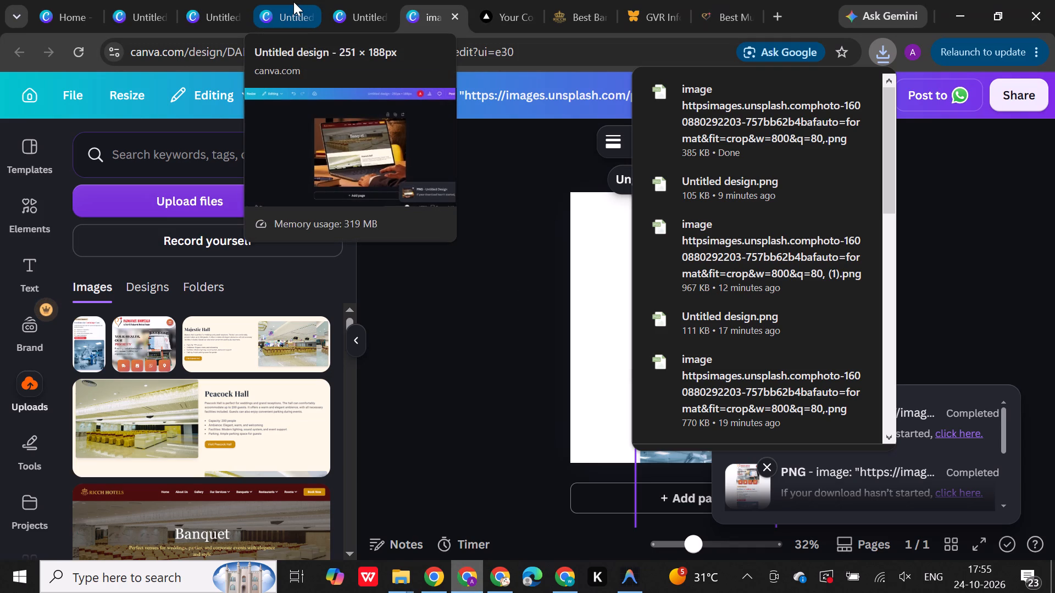
{"action": "left_click", "coordinate": [218, 6]}
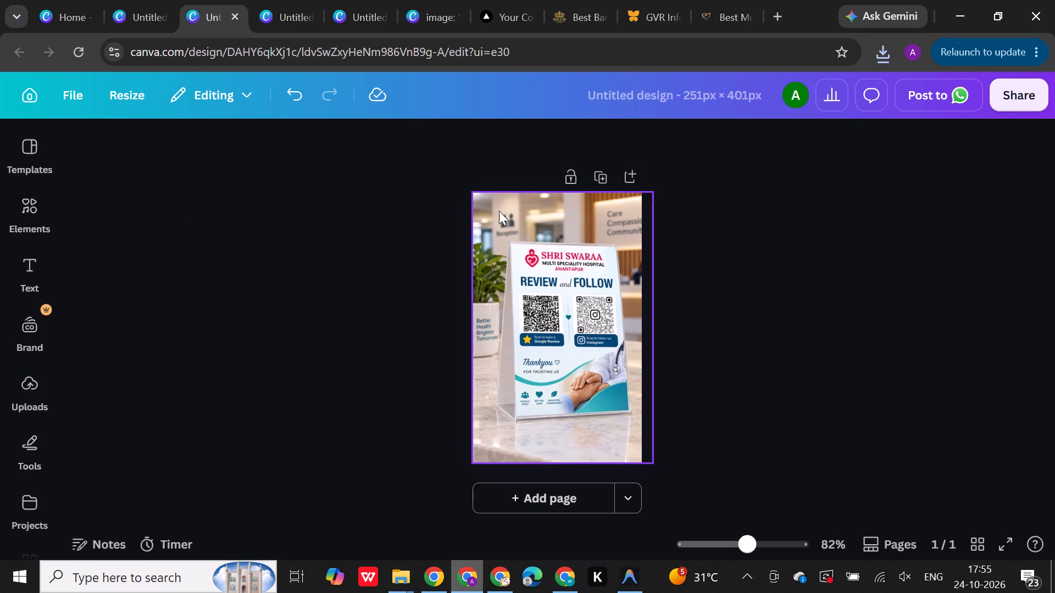
{"action": "left_click", "coordinate": [146, 0]}
{"action": "left_click", "coordinate": [548, 292]}
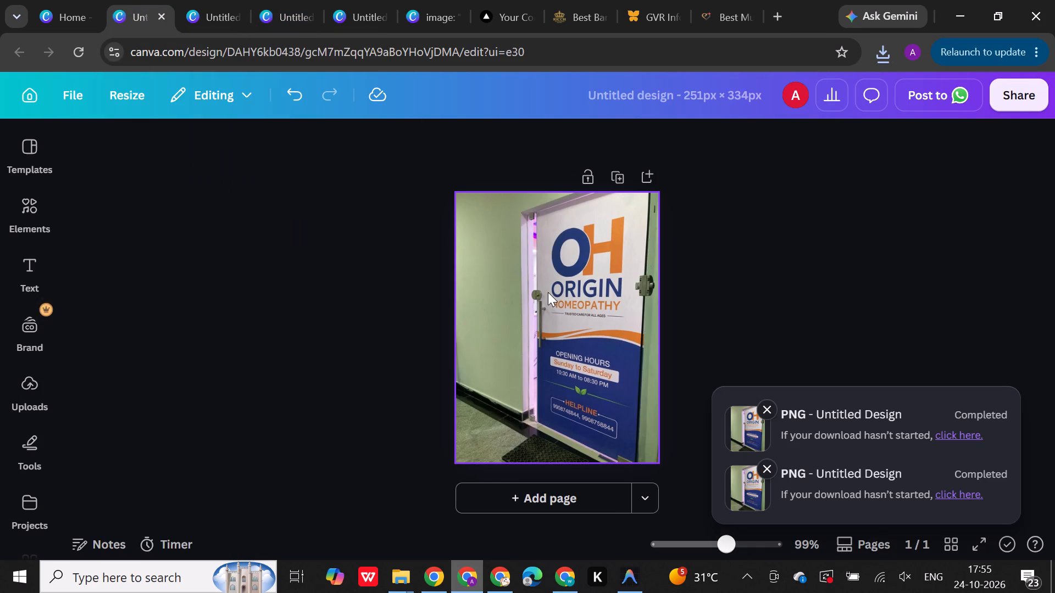
{"action": "key", "text": "BackSpace"}
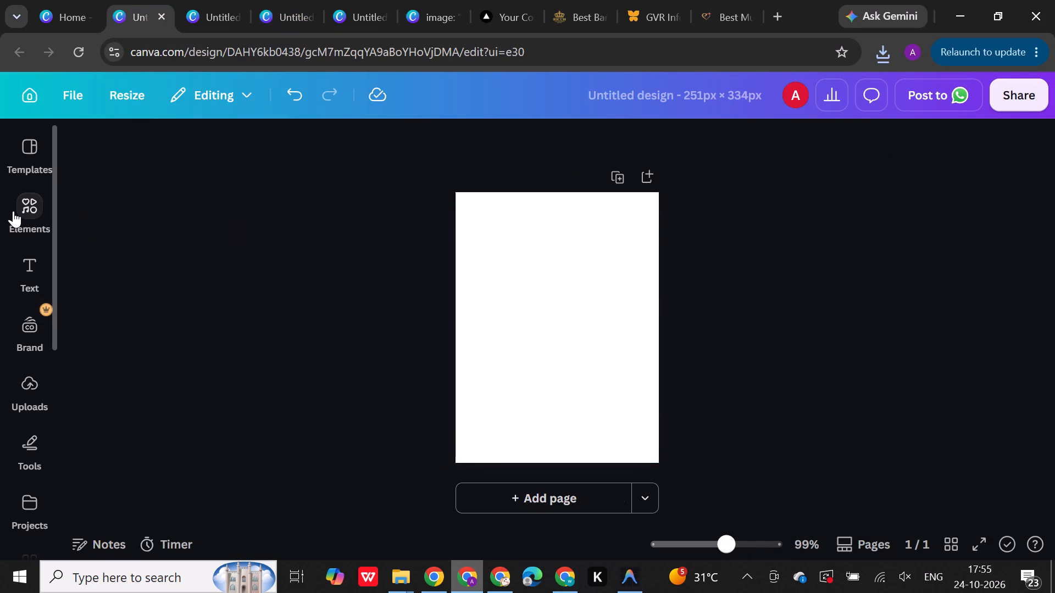
Browse the mockup elements by category and open the full Smartphones collection.
{"action": "left_click", "coordinate": [13, 211]}
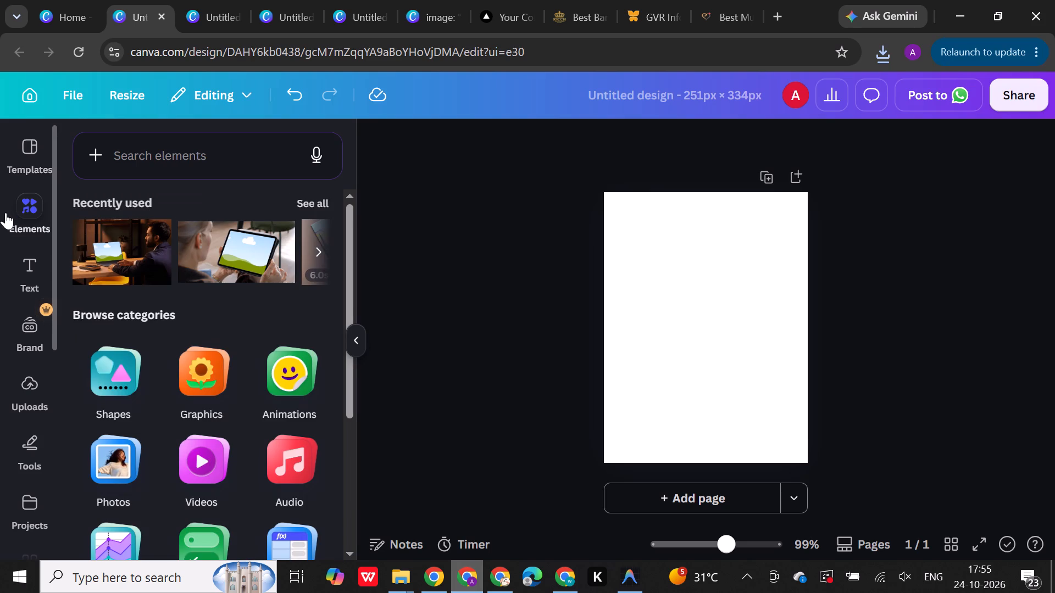
{"action": "scroll", "coordinate": [166, 345], "scroll_direction": "down", "scroll_amount": 5}
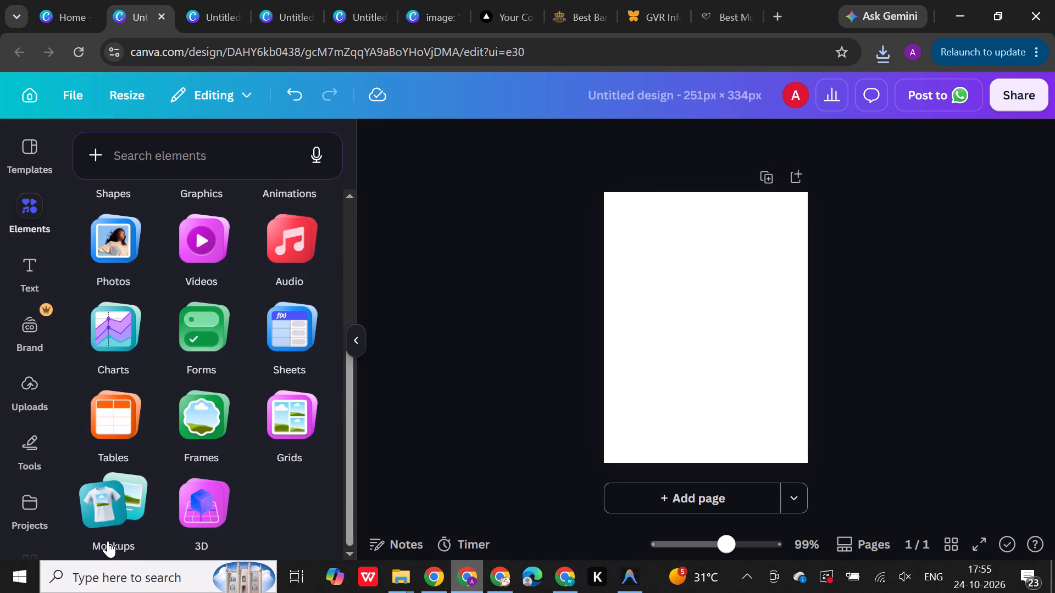
{"action": "left_click", "coordinate": [108, 535]}
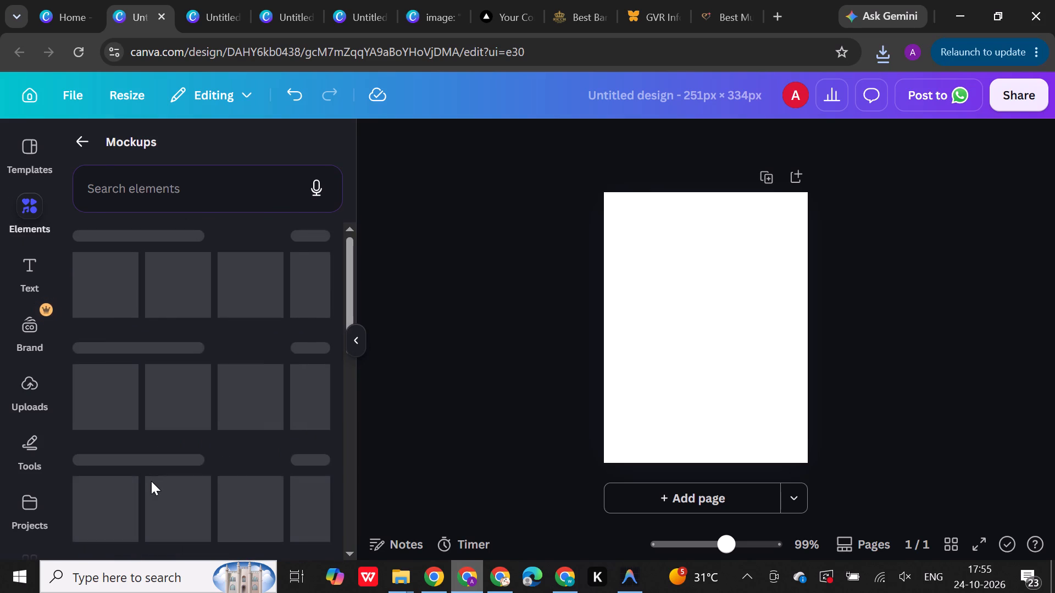
{"action": "scroll", "coordinate": [151, 481], "scroll_direction": "down", "scroll_amount": 6}
{"action": "scroll", "coordinate": [151, 481], "scroll_direction": "up", "scroll_amount": 2}
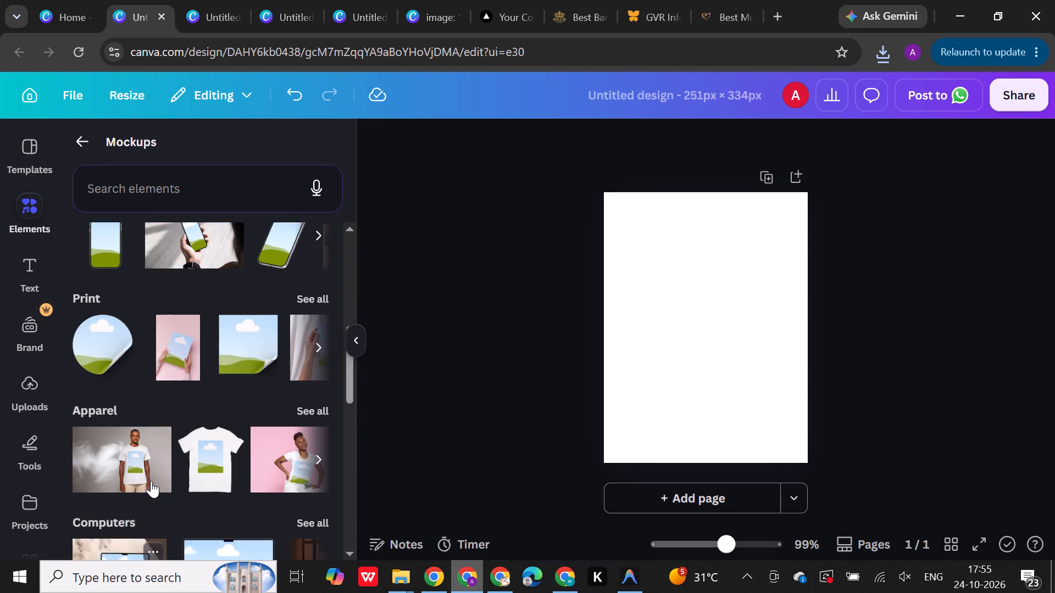
{"action": "scroll", "coordinate": [151, 481], "scroll_direction": "down", "scroll_amount": 2}
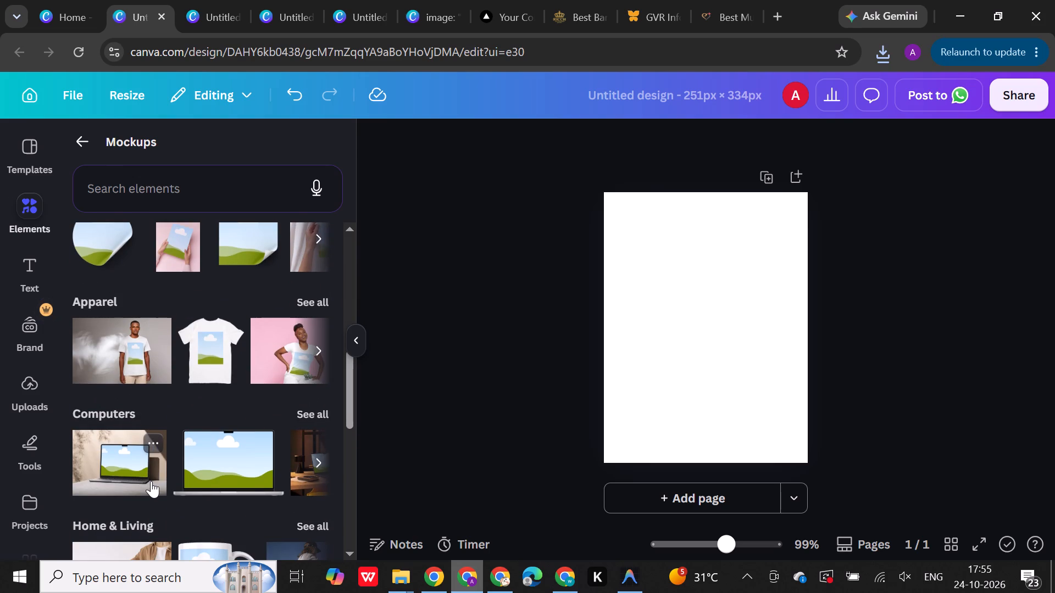
{"action": "scroll", "coordinate": [154, 470], "scroll_direction": "down", "scroll_amount": 5}
{"action": "scroll", "coordinate": [154, 470], "scroll_direction": "up", "scroll_amount": 3}
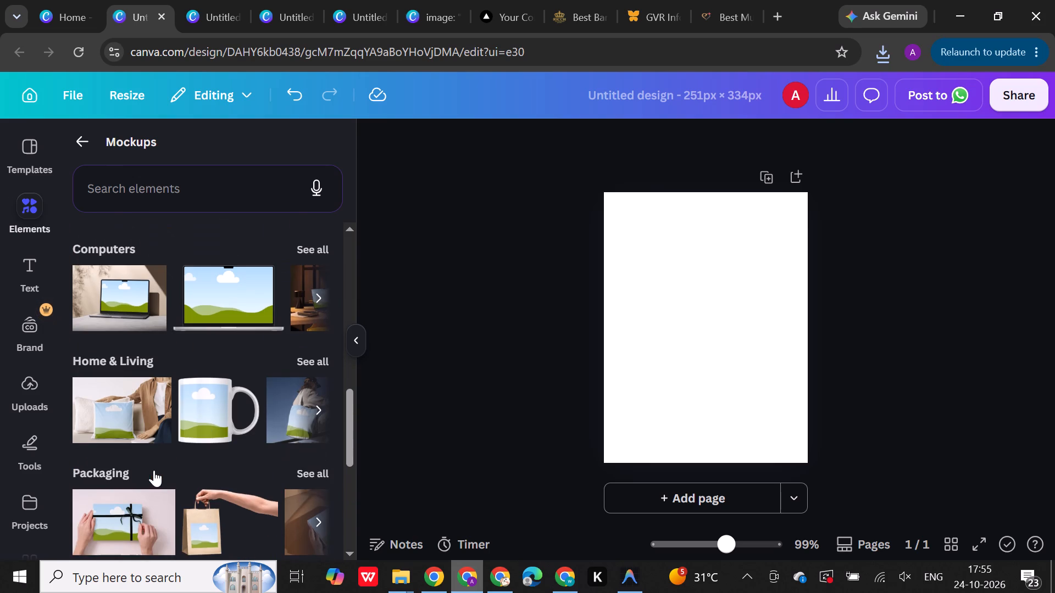
{"action": "scroll", "coordinate": [154, 470], "scroll_direction": "down", "scroll_amount": 5}
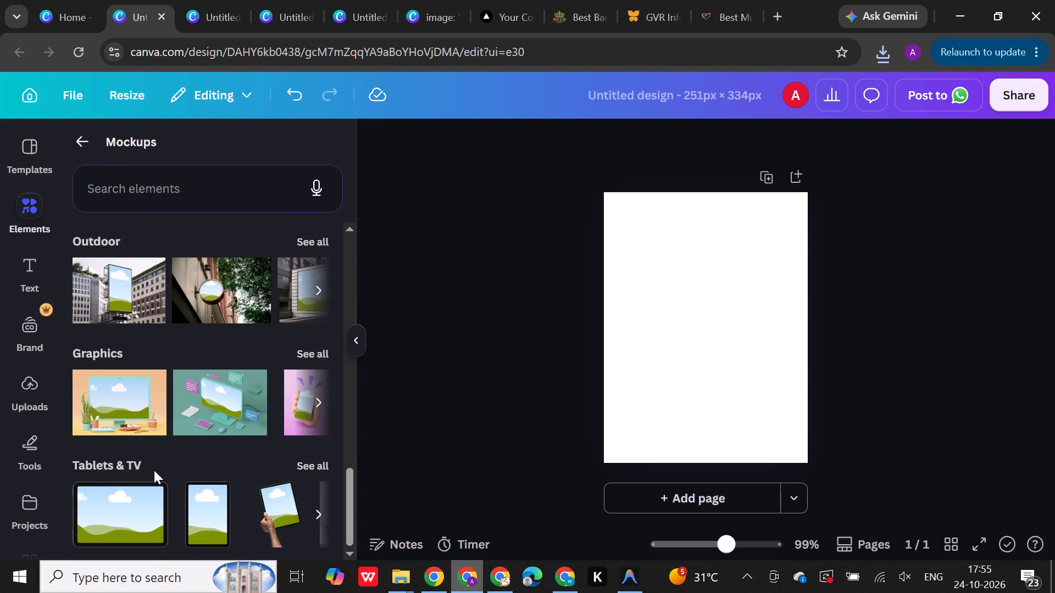
{"action": "scroll", "coordinate": [154, 470], "scroll_direction": "down", "scroll_amount": 4}
{"action": "scroll", "coordinate": [154, 470], "scroll_direction": "up", "scroll_amount": 4}
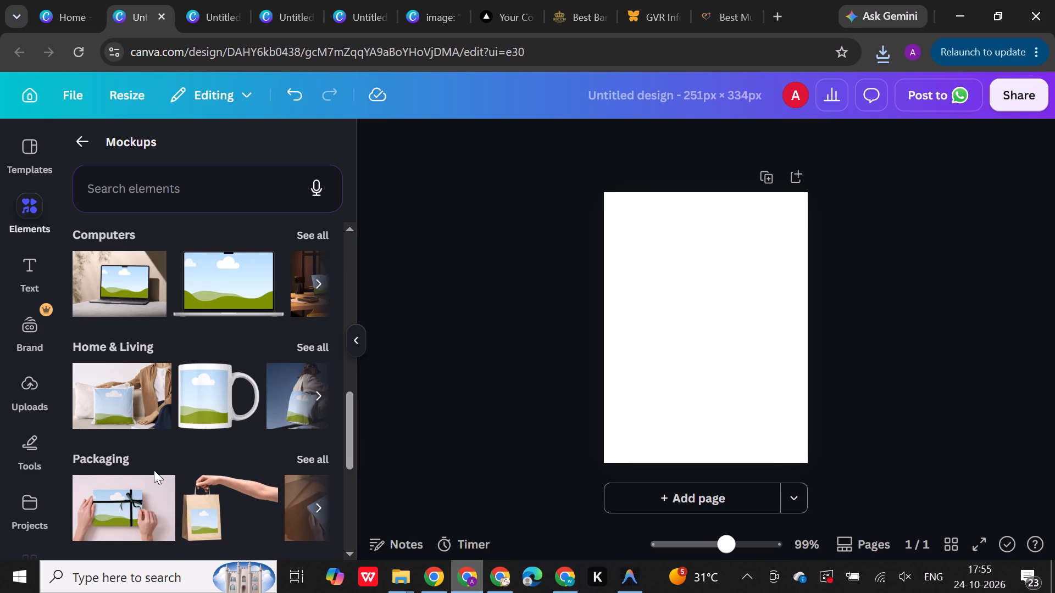
{"action": "scroll", "coordinate": [154, 470], "scroll_direction": "up", "scroll_amount": 6}
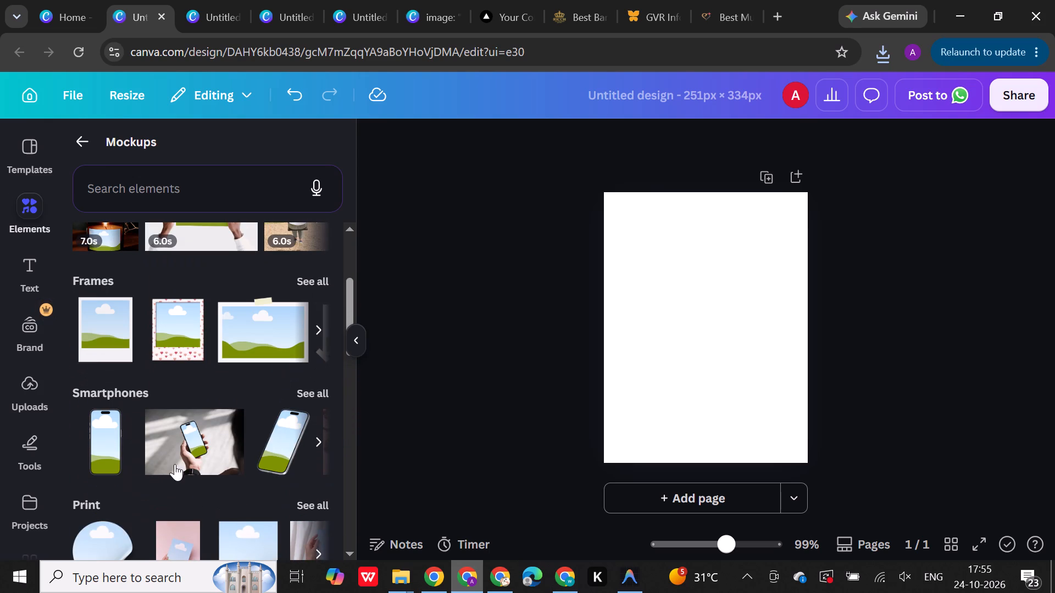
{"action": "left_click", "coordinate": [325, 396]}
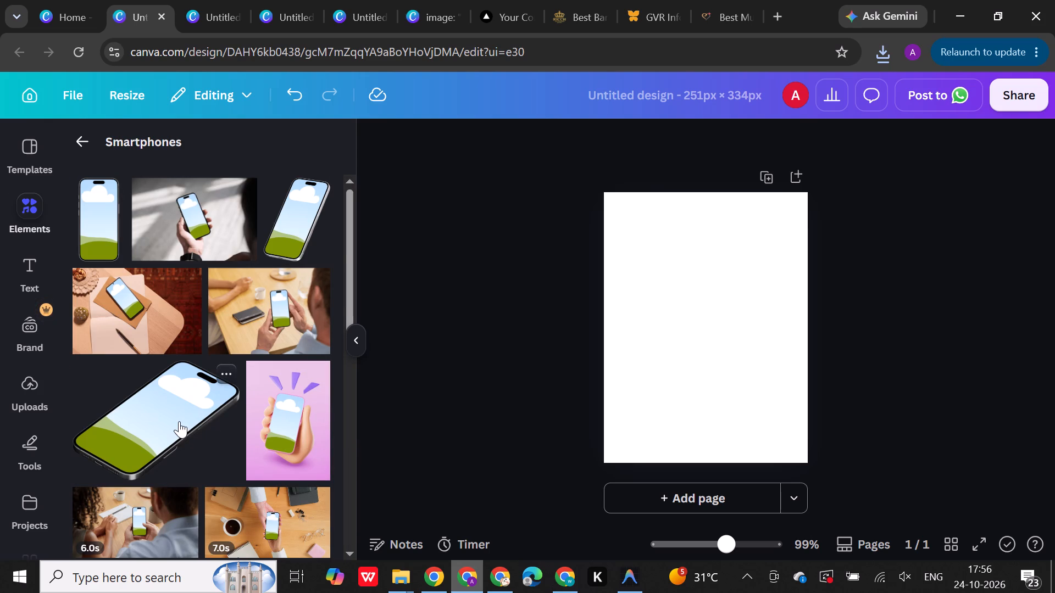
Look through the Smartphones mockups for a phone scene suited to the portrait hospital page image.
{"action": "scroll", "coordinate": [179, 421], "scroll_direction": "down", "scroll_amount": 2}
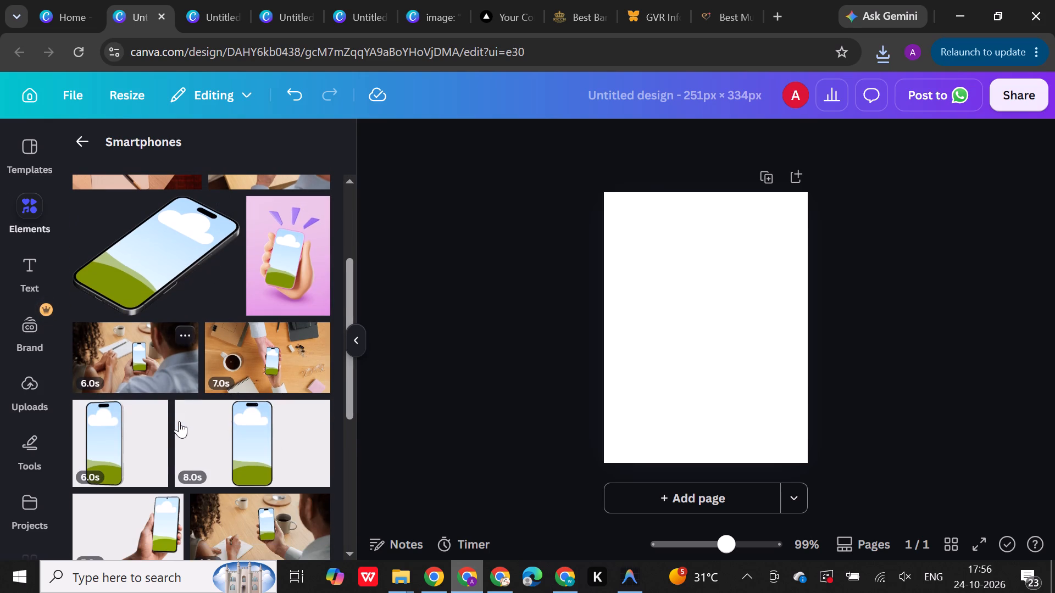
{"action": "scroll", "coordinate": [179, 421], "scroll_direction": "down", "scroll_amount": 4}
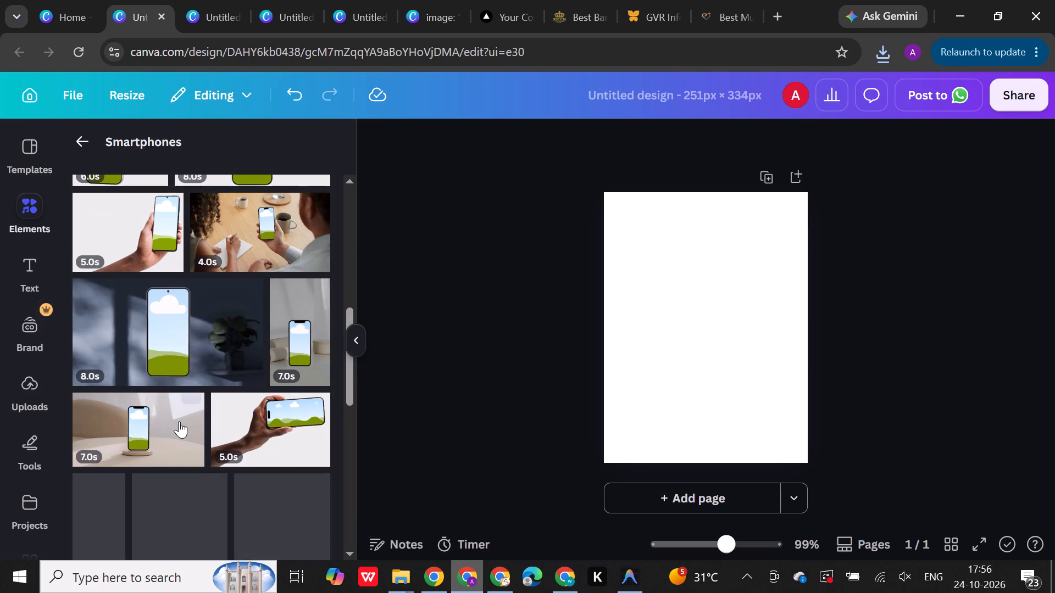
{"action": "scroll", "coordinate": [179, 421], "scroll_direction": "down", "scroll_amount": 4}
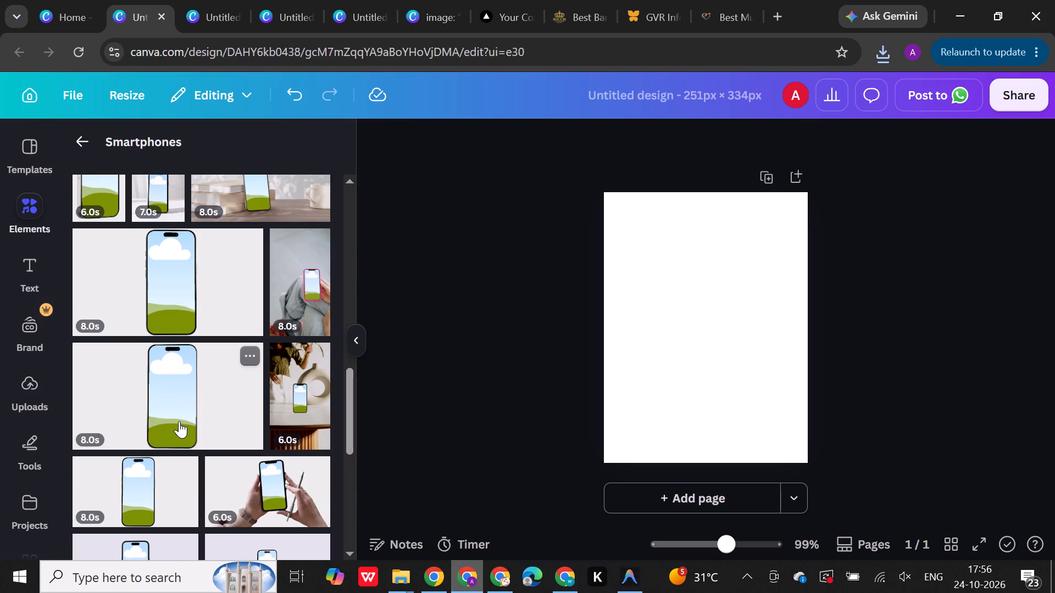
{"action": "scroll", "coordinate": [179, 421], "scroll_direction": "down", "scroll_amount": 6}
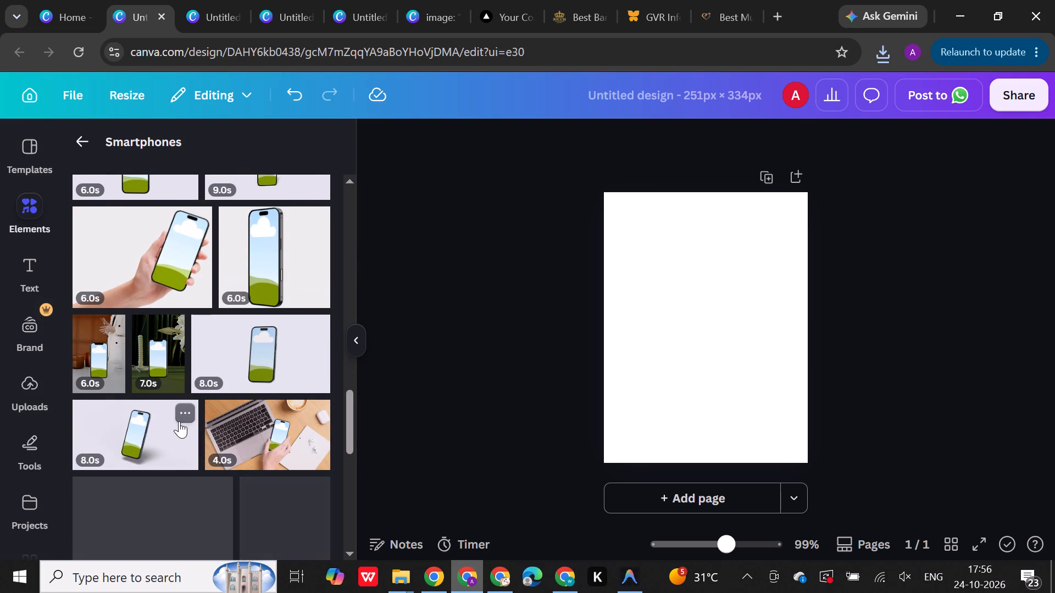
{"action": "scroll", "coordinate": [185, 419], "scroll_direction": "down", "scroll_amount": 4}
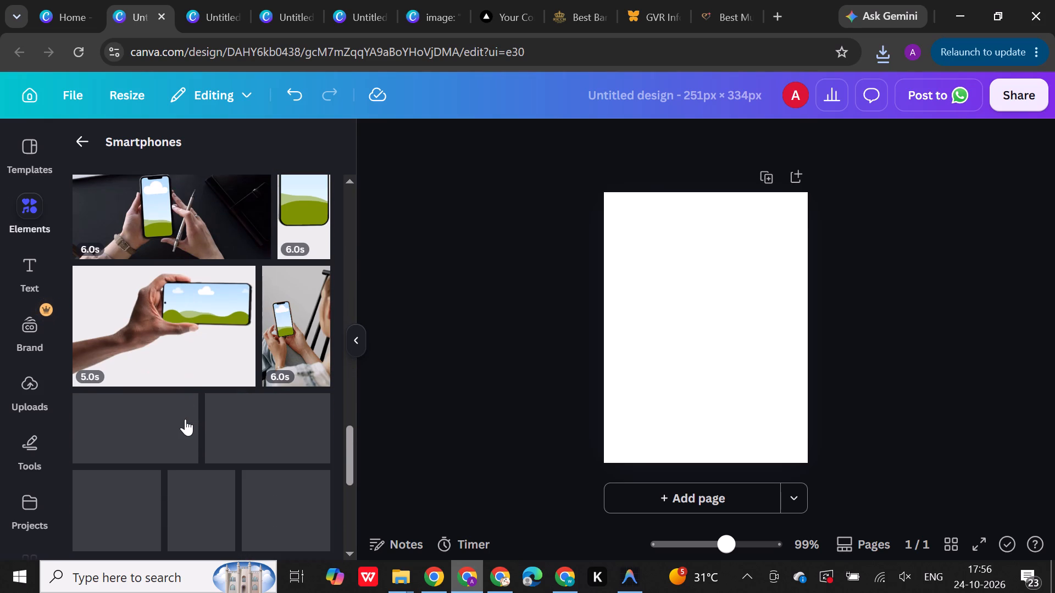
{"action": "scroll", "coordinate": [185, 419], "scroll_direction": "down", "scroll_amount": 2}
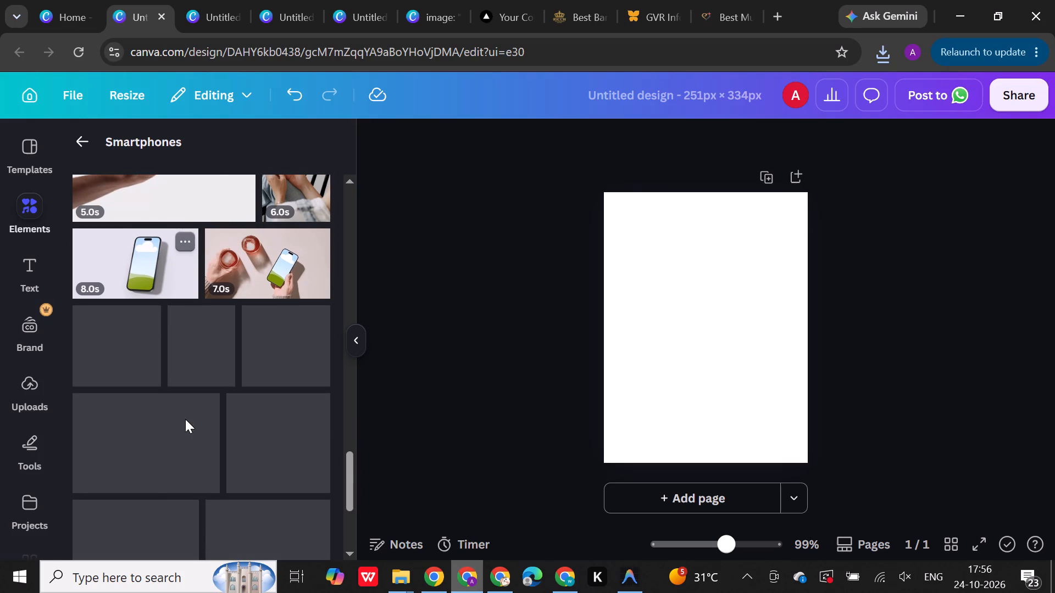